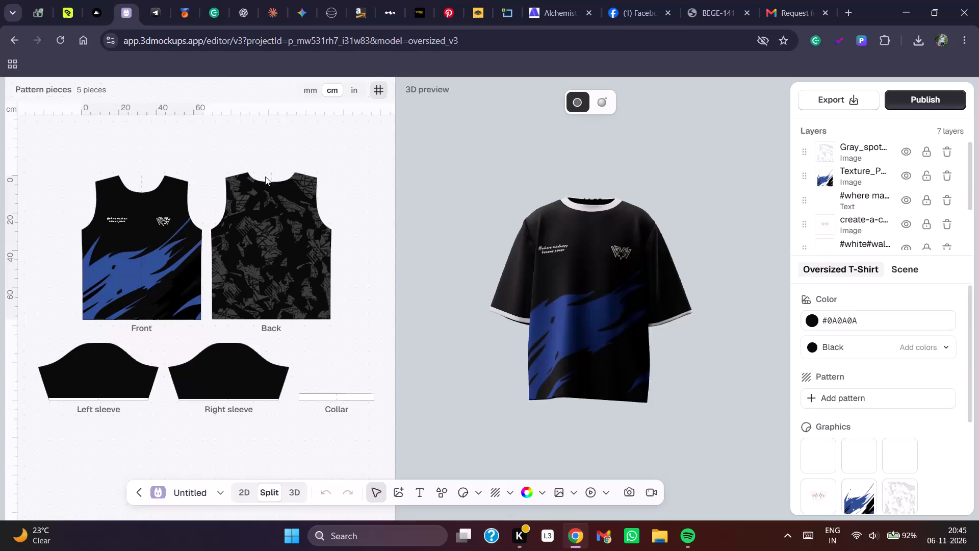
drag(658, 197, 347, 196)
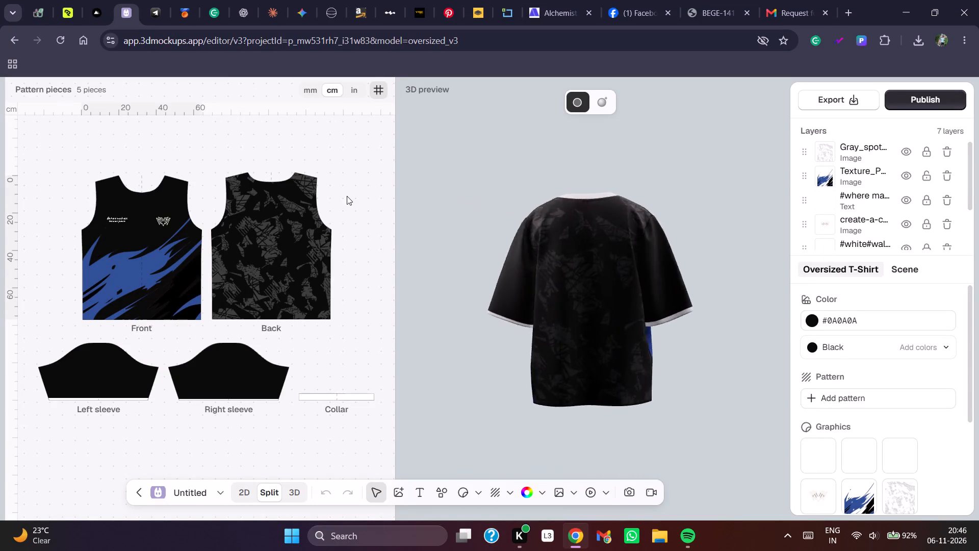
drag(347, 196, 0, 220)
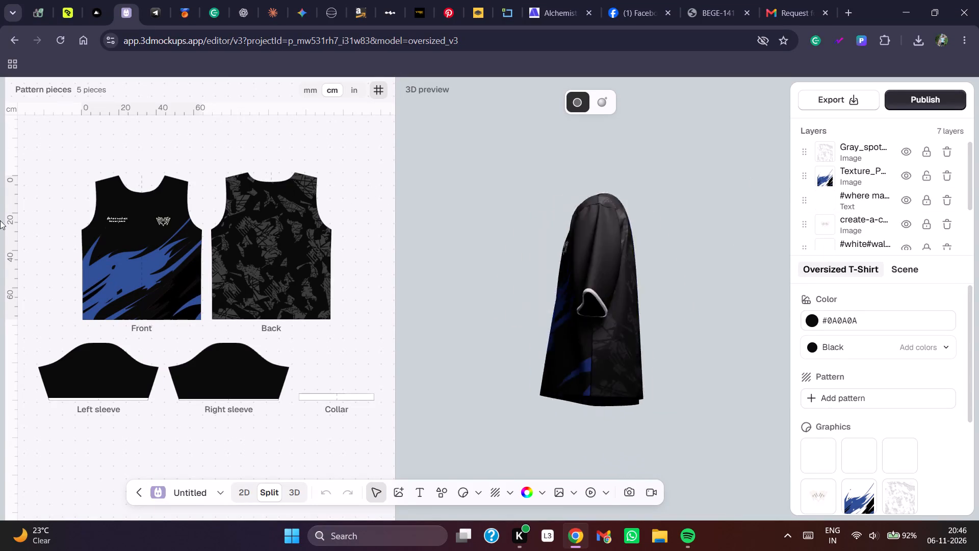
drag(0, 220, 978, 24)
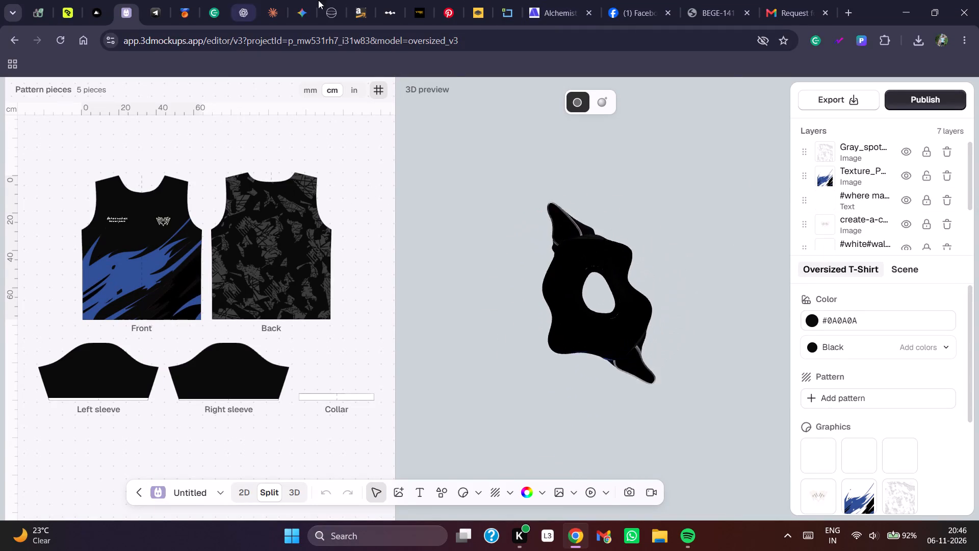
Switch to Pinterest and search for "red jerserys" instead of the earlier sublimation query.
click(438, 3)
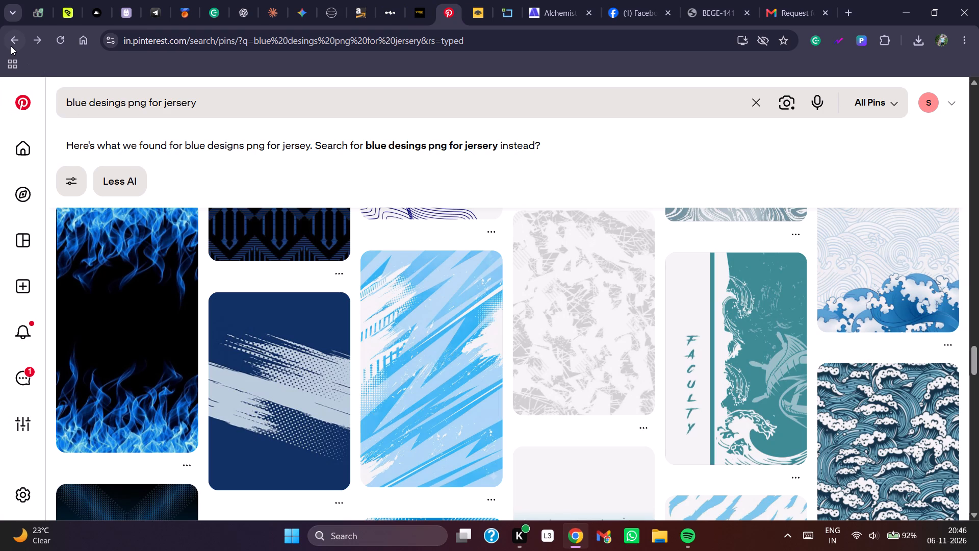
click(11, 46)
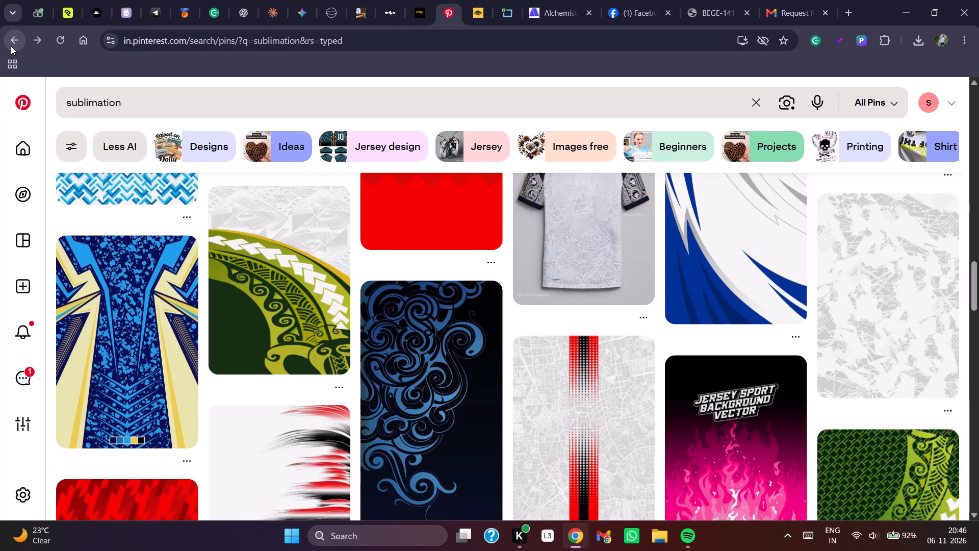
drag(149, 104, 0, 113)
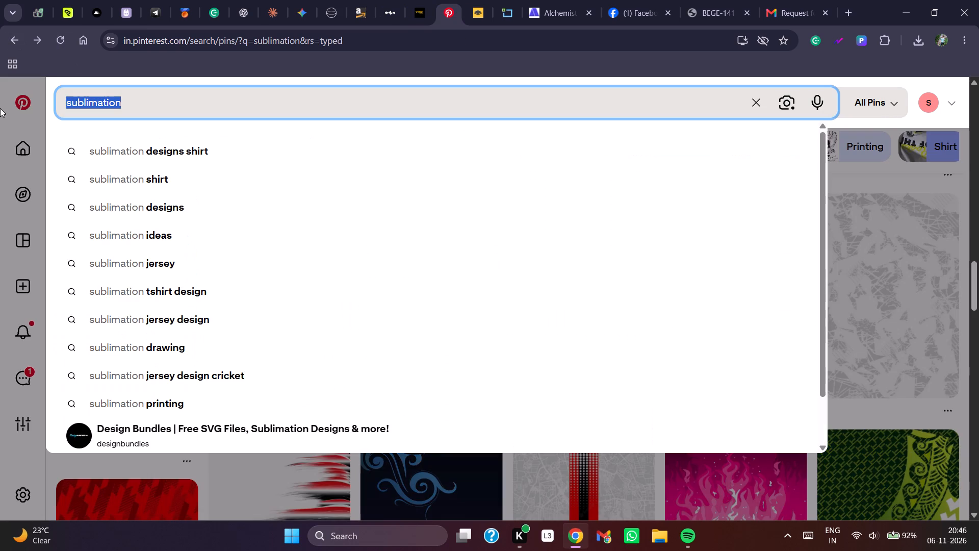
key(BackSpace)
text(red)
key(space)
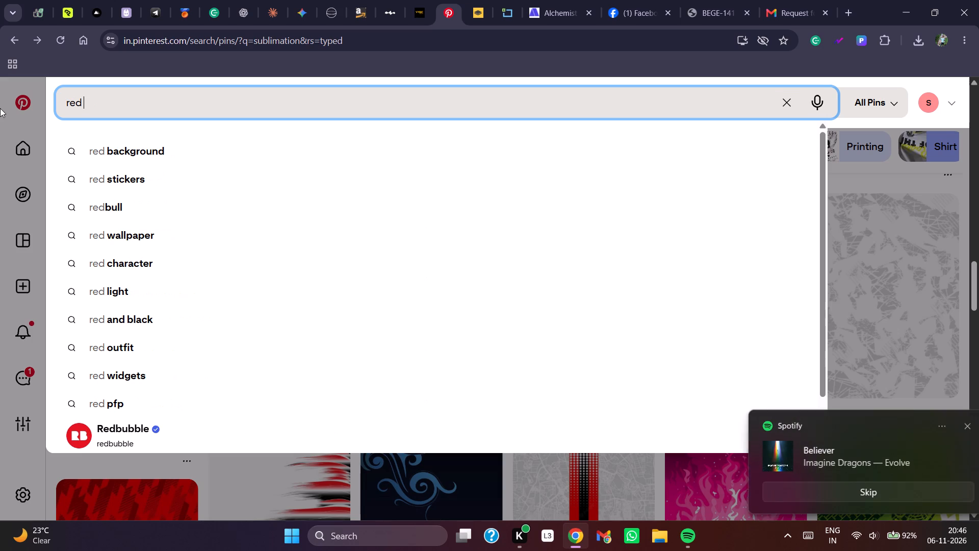
text(desi)
text(ngs)
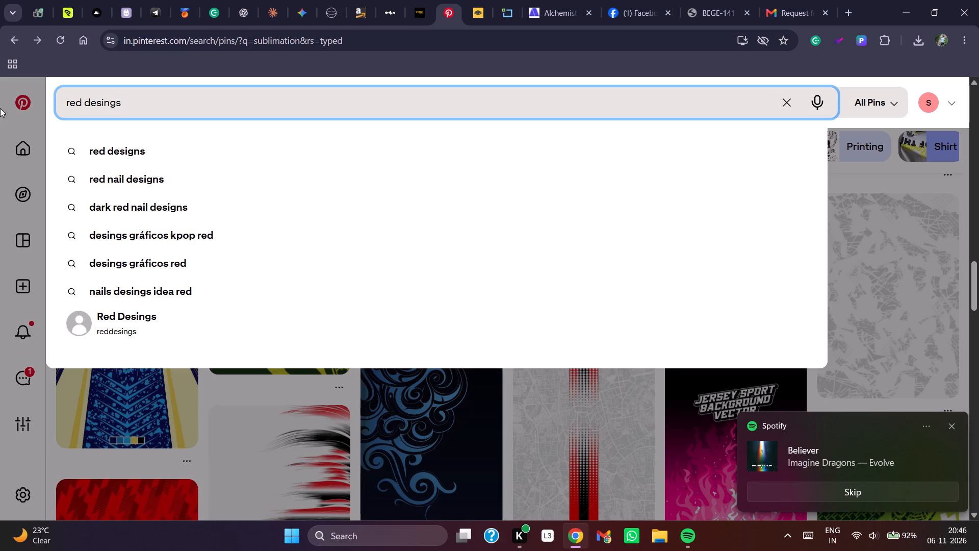
key(BackSpace)
key(BackSpace)
key(BackSpace)
key(BackSpace)
key(BackSpace)
key(BackSpace)
key(BackSpace)
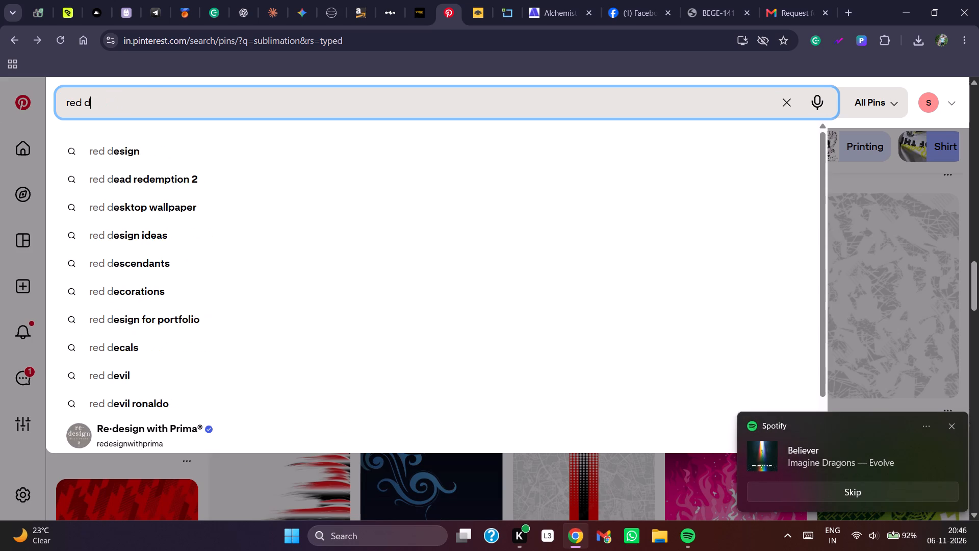
text(jerseryd)
key(BackSpace)
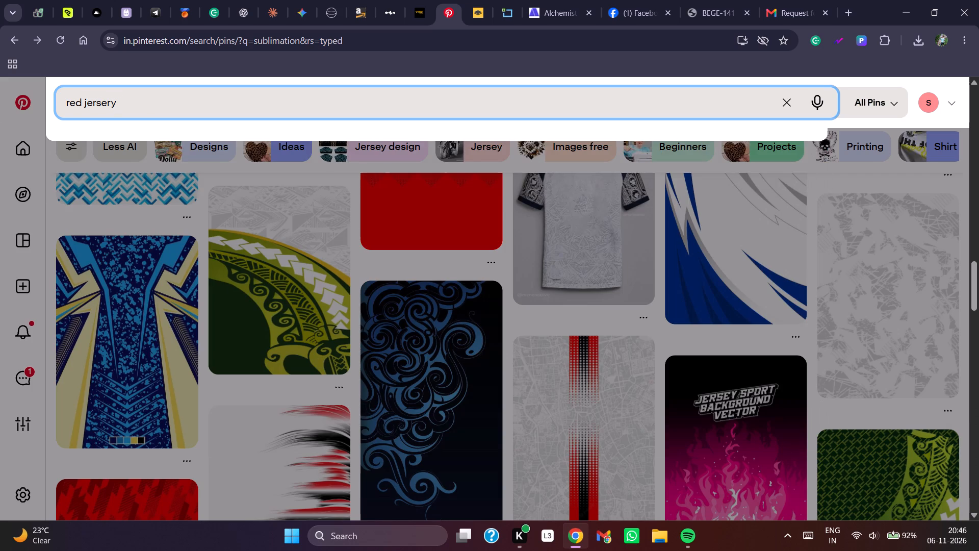
key(s)
key(Return)
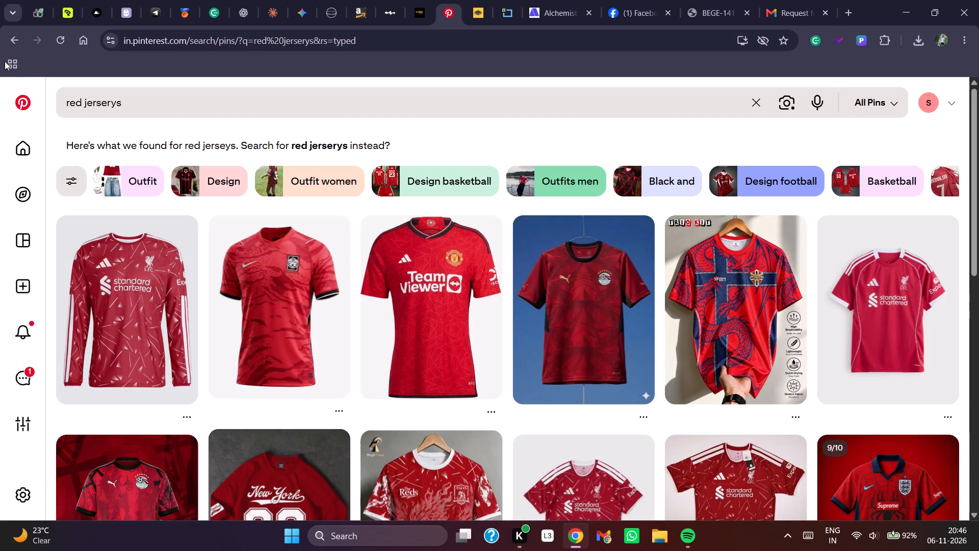
Correct the spelling of the Pinterest query and search for "red jersey".
click(107, 105)
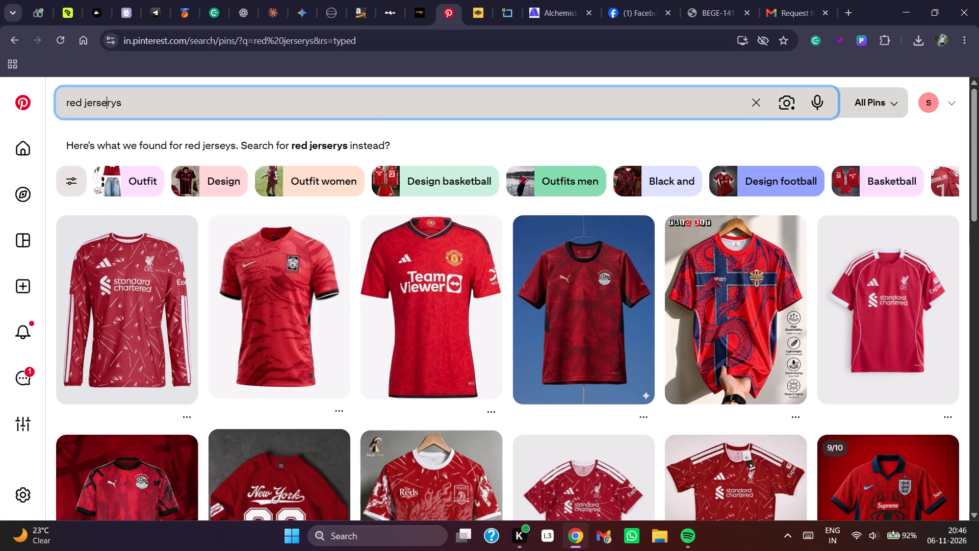
key(BackSpace)
key(BackSpace)
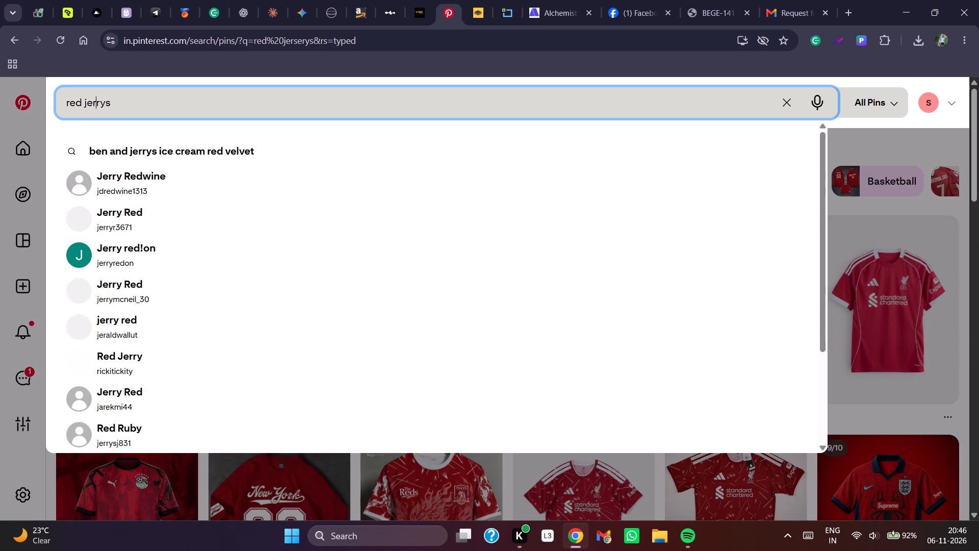
text(se)
click(130, 104)
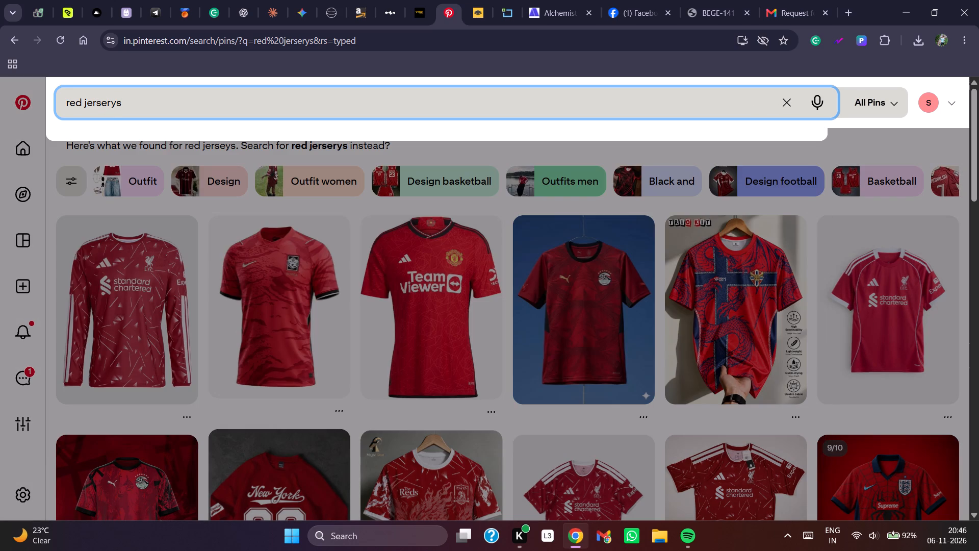
key(BackSpace)
key(BackSpace)
key(BackSpace)
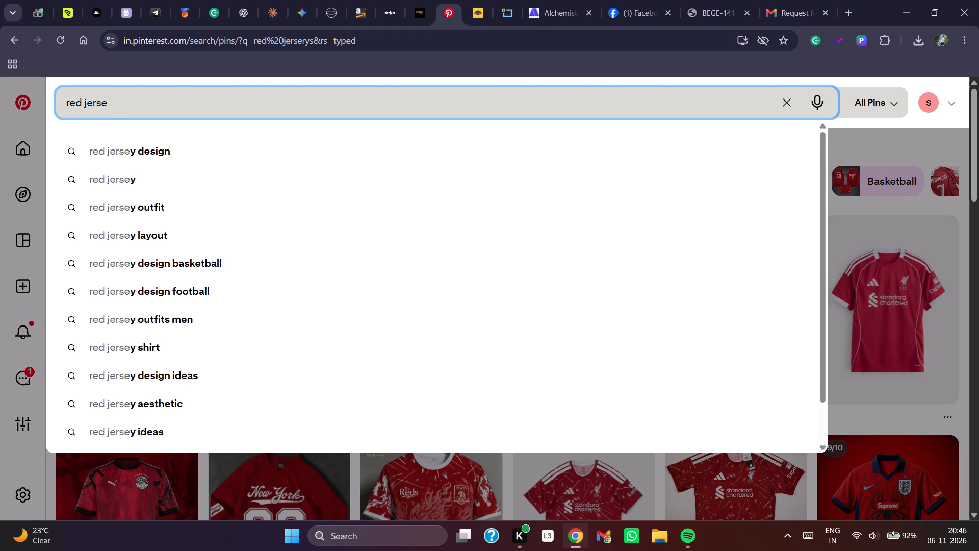
text(yss)
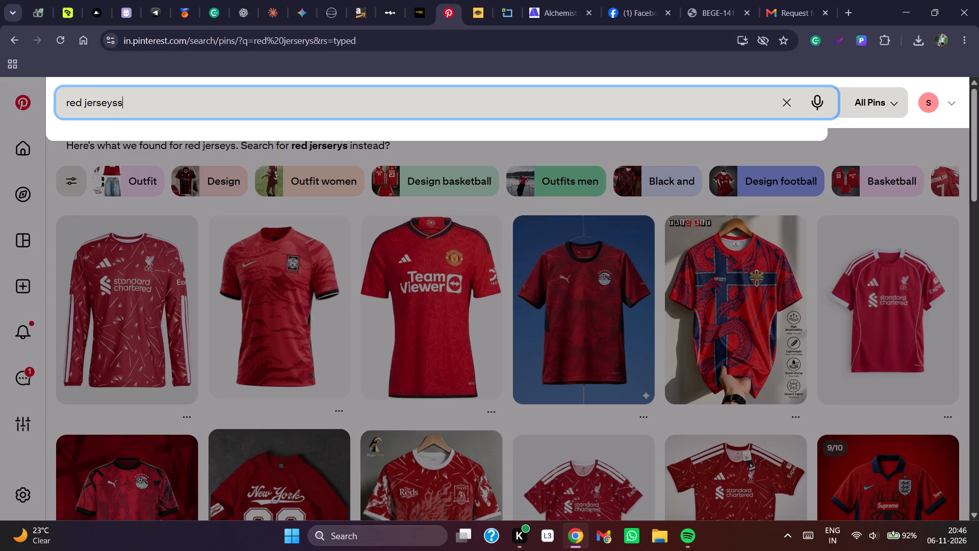
key(BackSpace)
key(BackSpace)
key(Return)
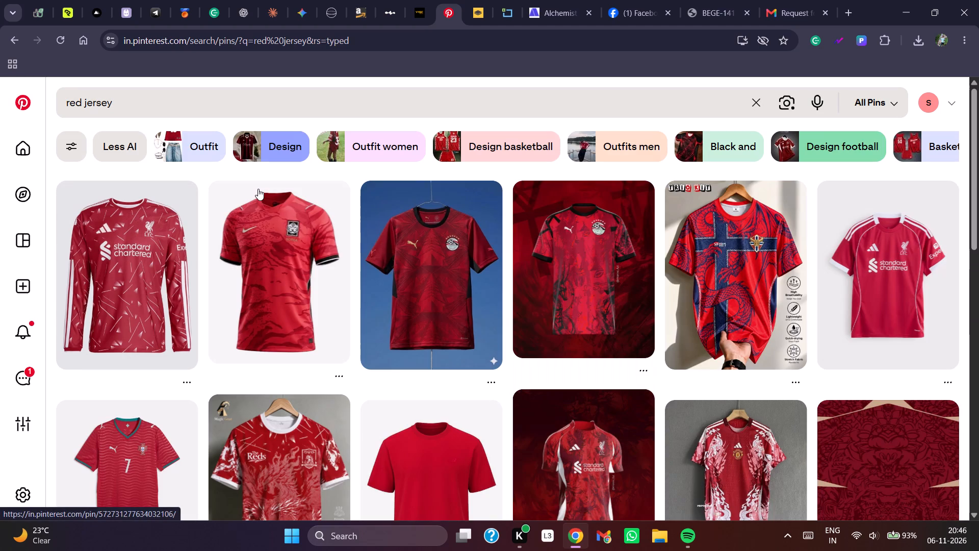
Browse the red jersey pins and narrow the search to "red jersey esports".
scroll(482, 248, down, 1)
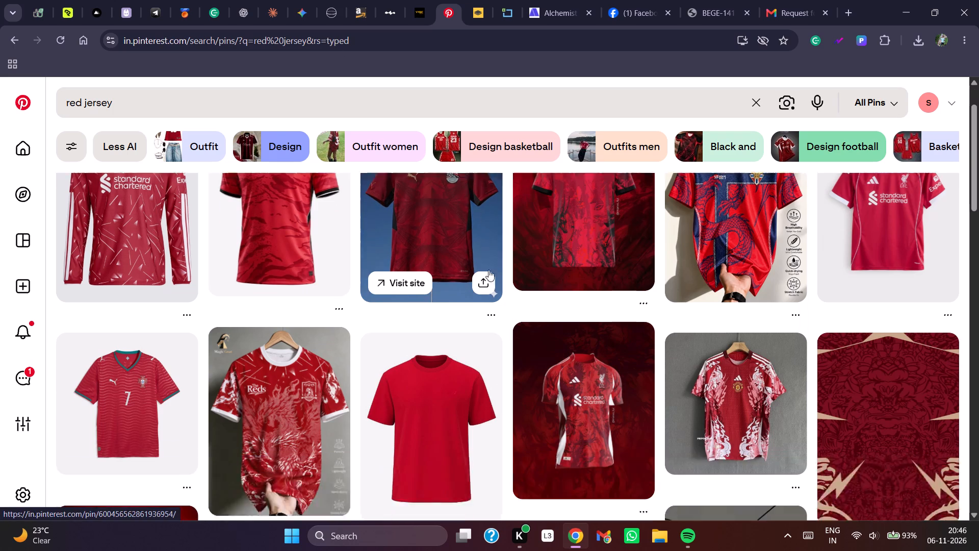
scroll(488, 270, down, 2)
click(186, 119)
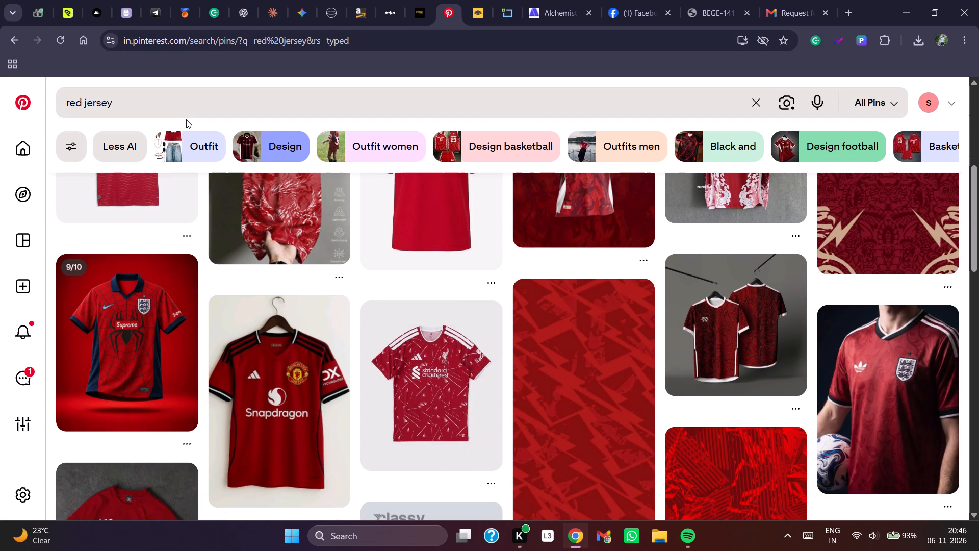
click(179, 92)
key(space)
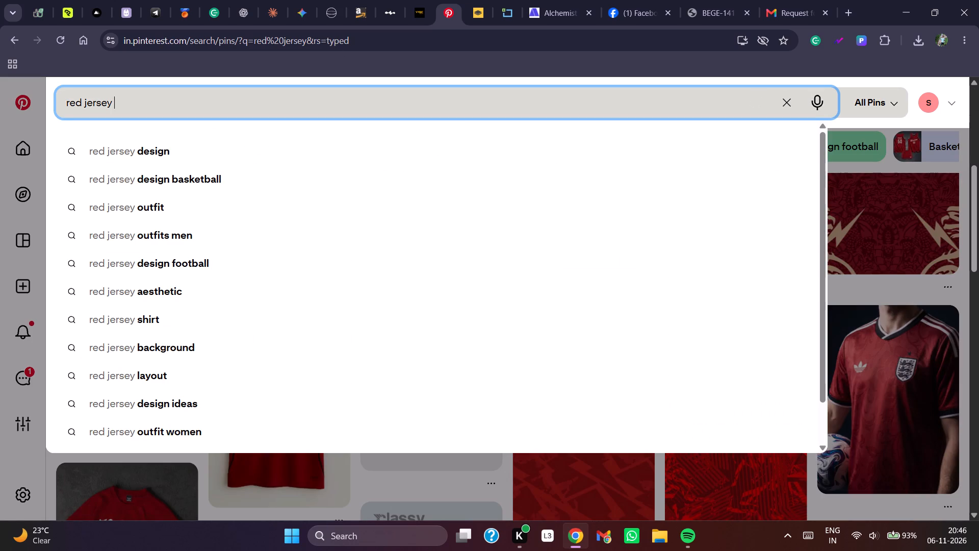
text(esportd)
key(BackSpace)
key(s)
key(Return)
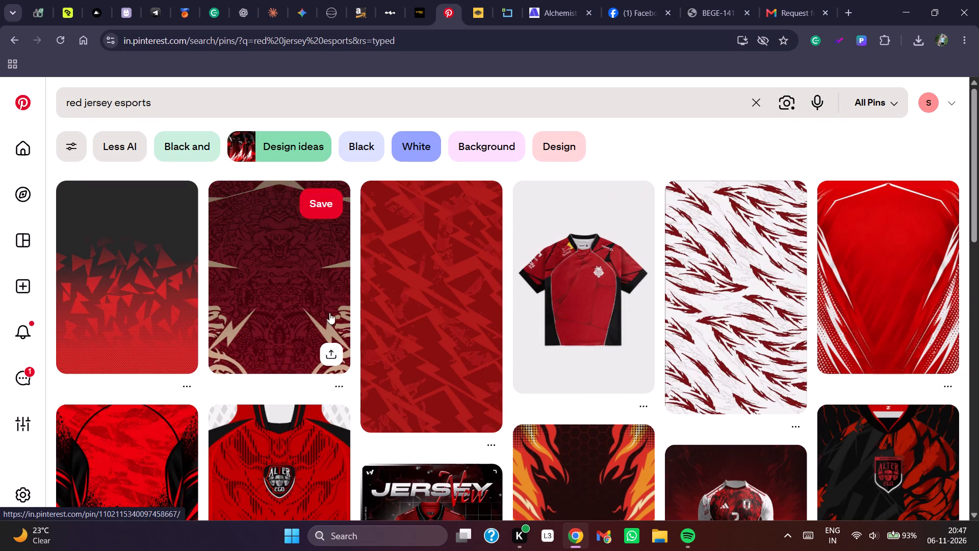
Replace the colour in the query with green and search for "greenjersey esports".
scroll(655, 344, down, 3)
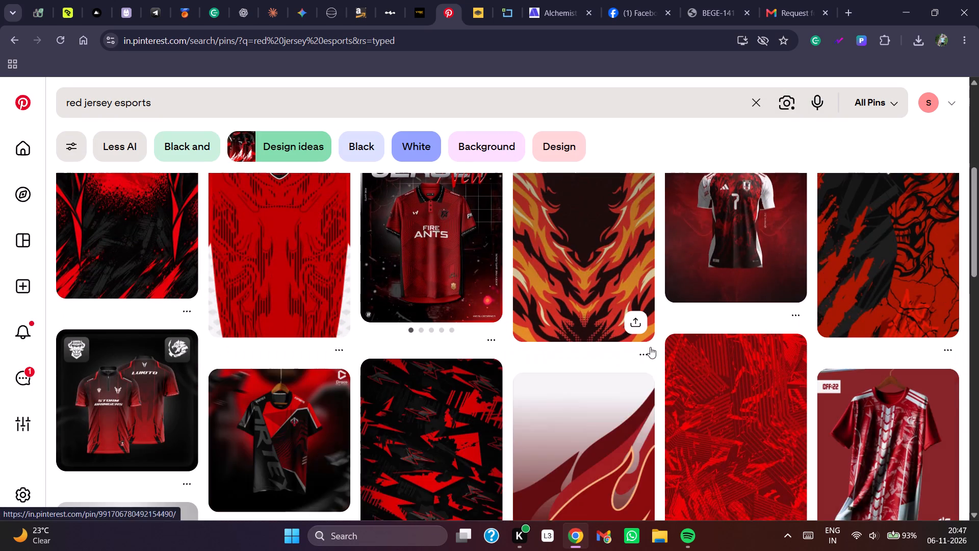
scroll(650, 347, down, 1)
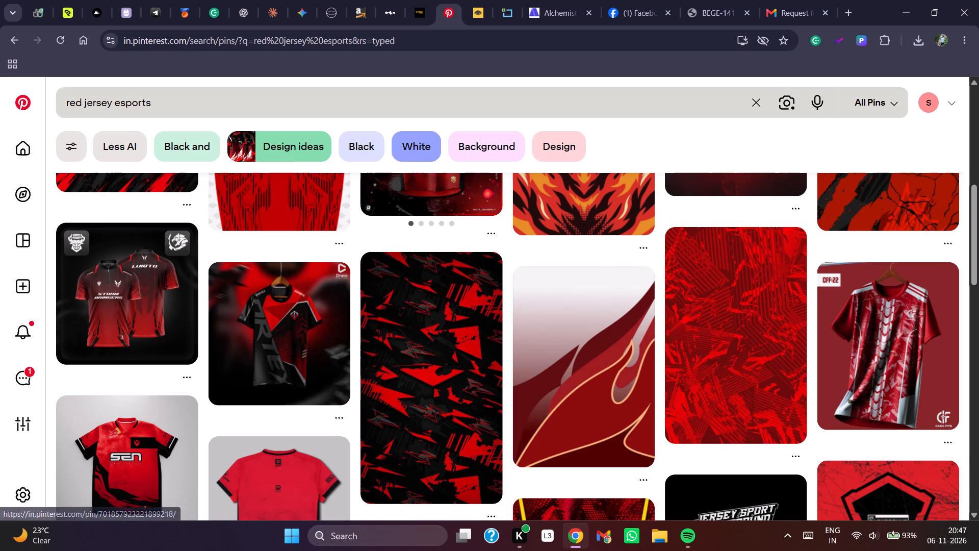
drag(84, 102, 59, 104)
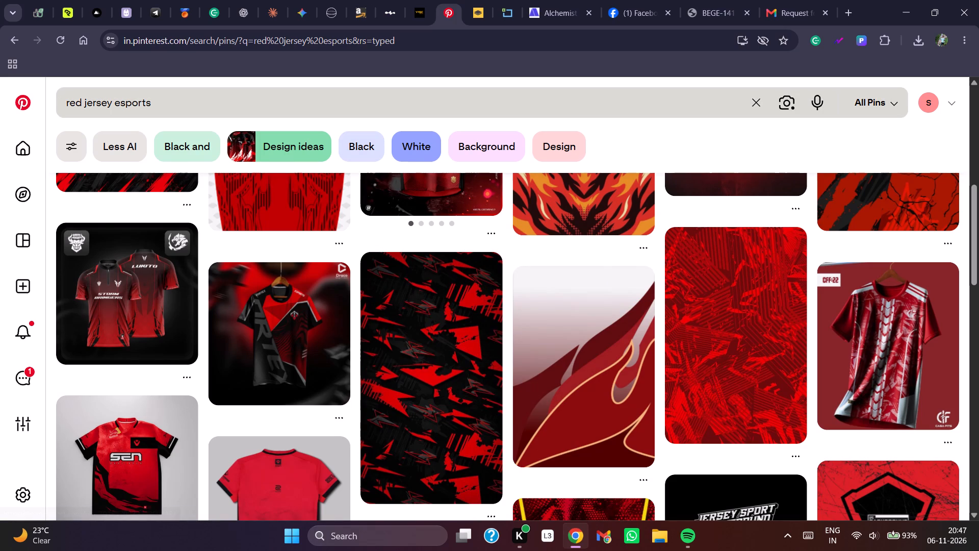
drag(59, 104, 0, 103)
key(BackSpace)
text(green)
key(Return)
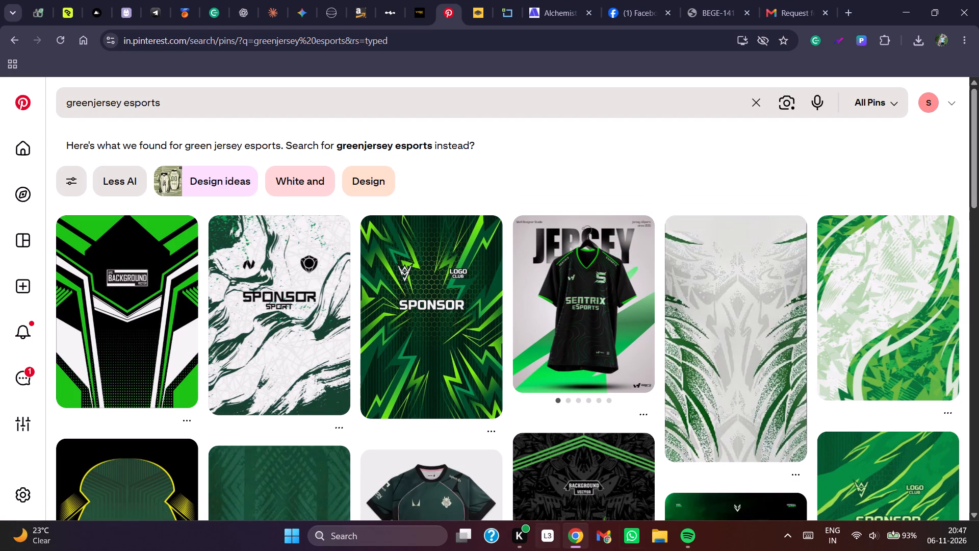
Examine the green esports jersey pins for a pattern suitable for a jersey design.
scroll(733, 549, down, 3)
scroll(790, 550, down, 2)
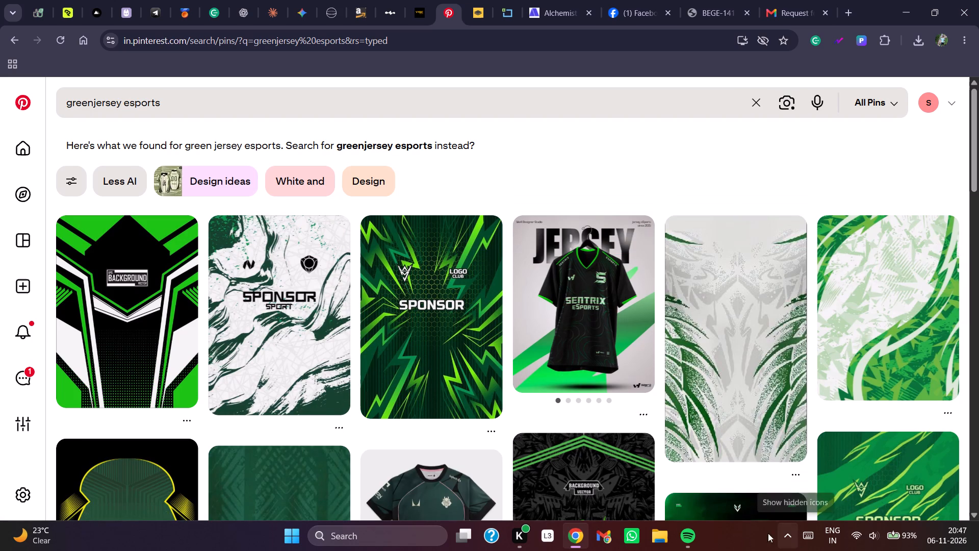
scroll(741, 550, down, 3)
scroll(741, 547, up, 3)
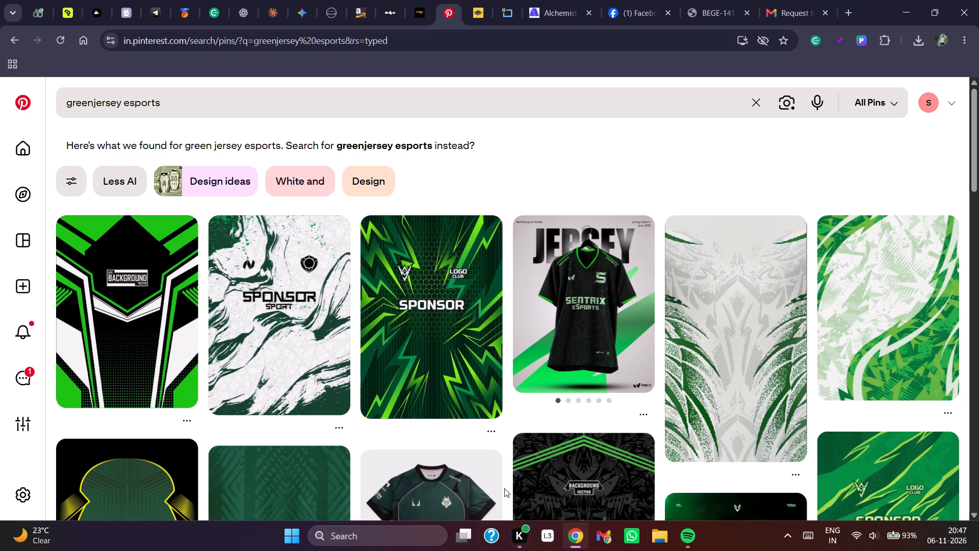
scroll(539, 355, down, 3)
scroll(539, 355, up, 1)
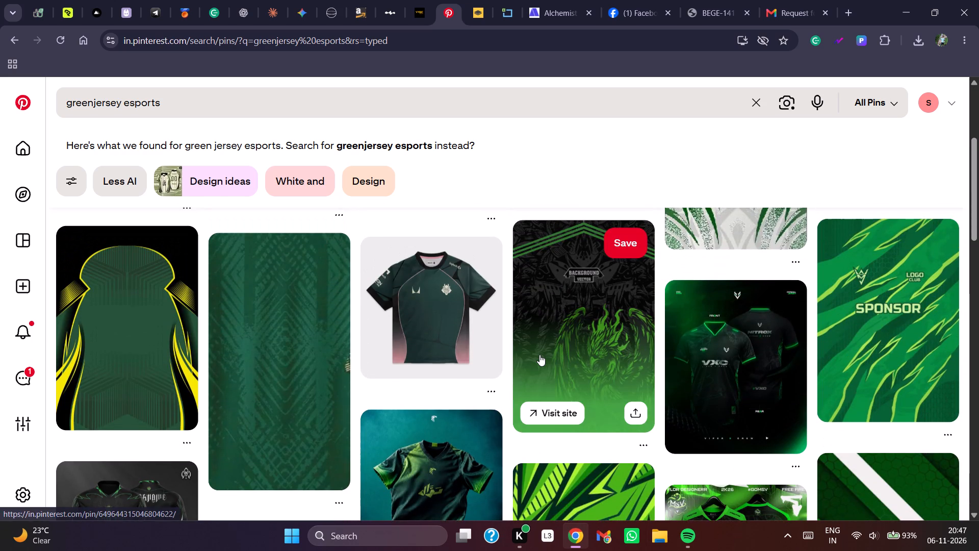
scroll(422, 399, down, 2)
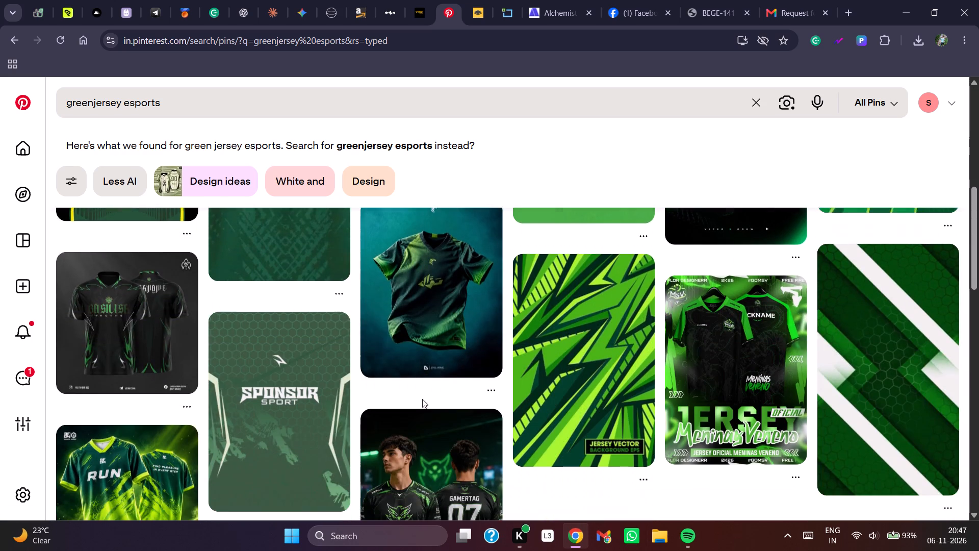
scroll(422, 399, down, 4)
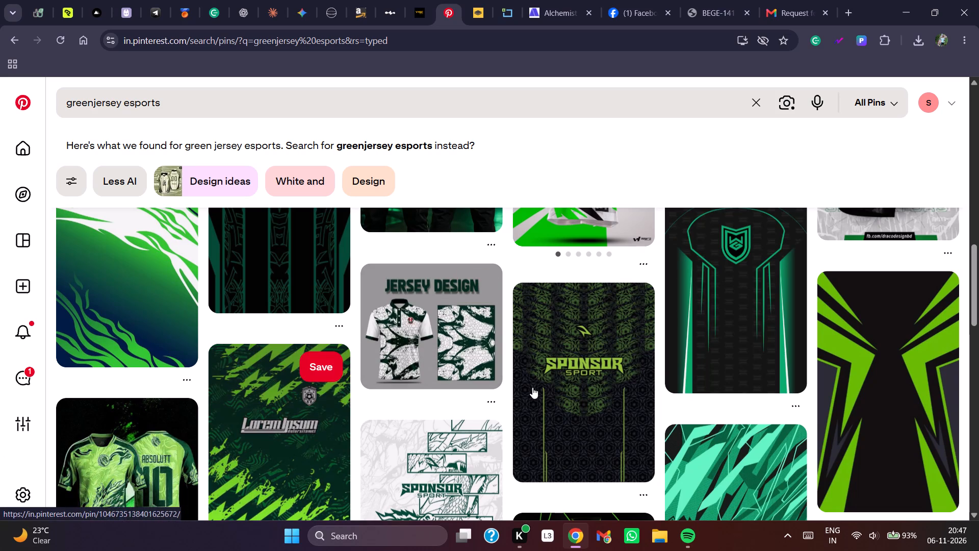
scroll(657, 394, down, 1)
scroll(609, 376, down, 2)
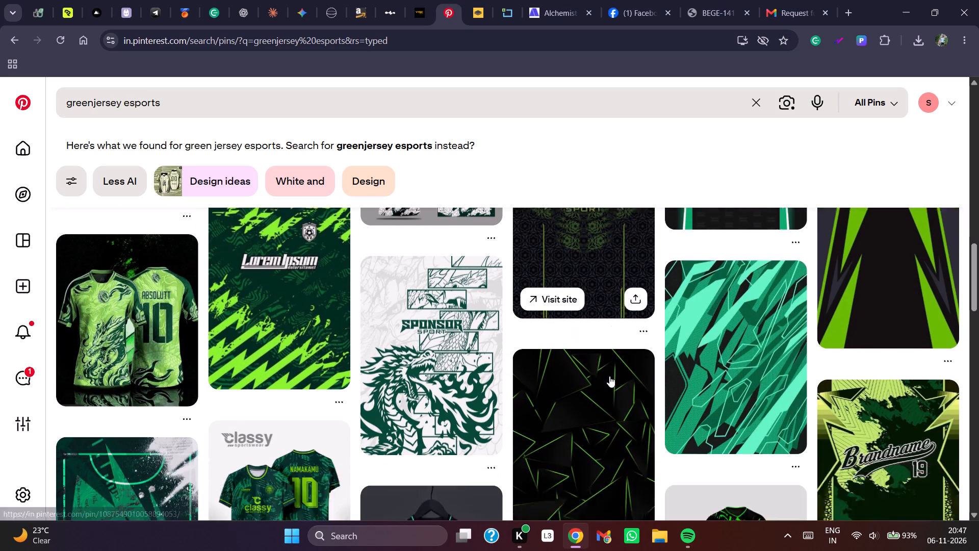
scroll(609, 376, up, 2)
scroll(609, 376, down, 1)
scroll(609, 376, up, 9)
scroll(756, 327, up, 2)
Download the image from the pin with the green and white wavy shard pattern, and return to the results.
click(886, 328)
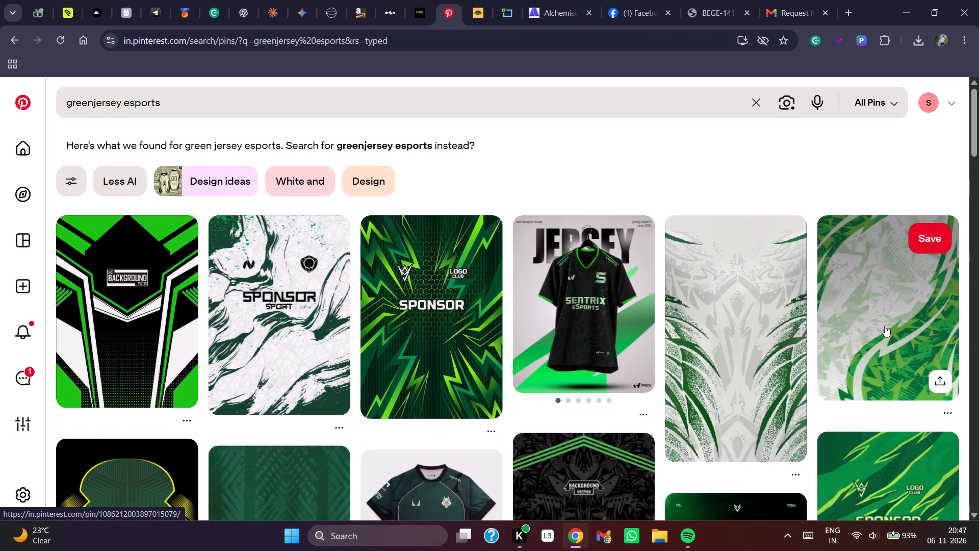
click(481, 148)
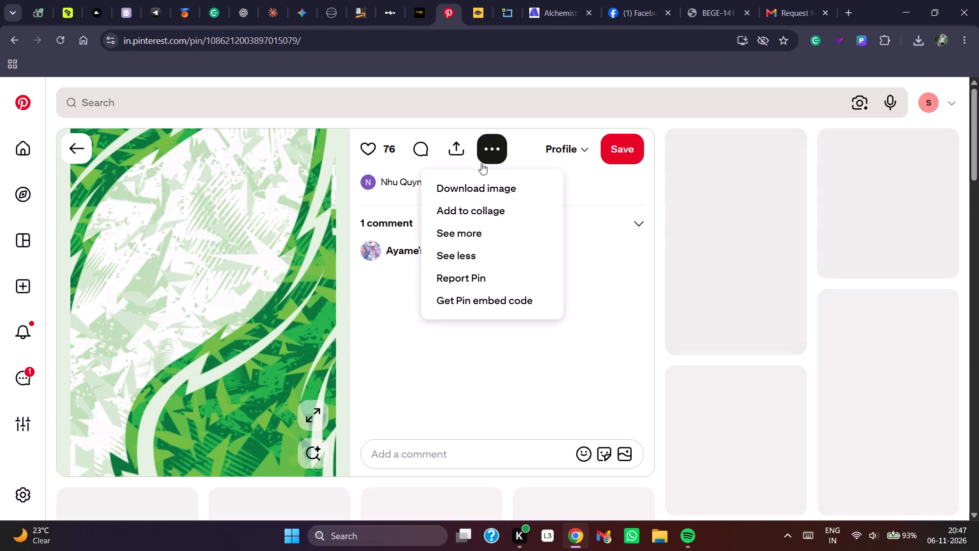
click(479, 186)
click(11, 37)
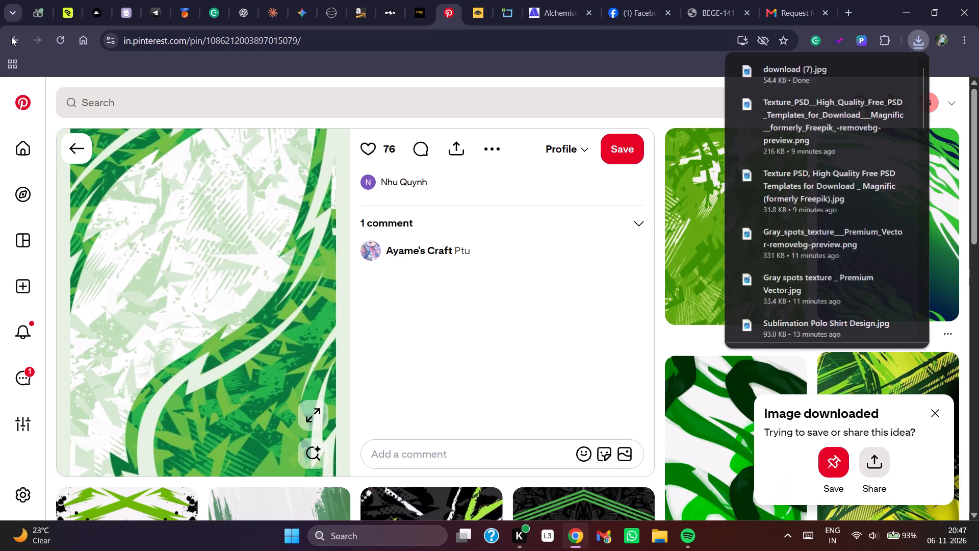
Download the image from the basketball background pin with green and white flame shapes on navy, and return to the results.
scroll(304, 329, down, 4)
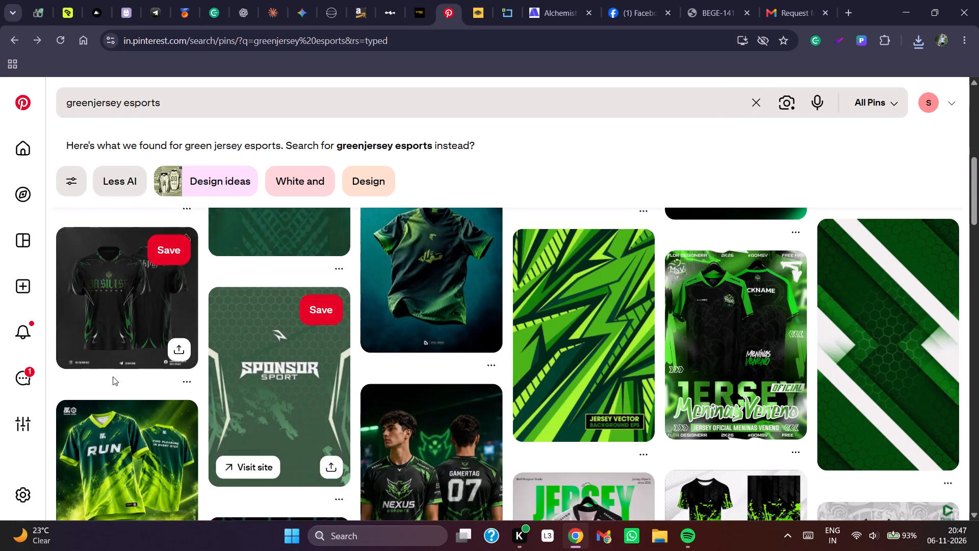
scroll(112, 377, down, 3)
click(111, 331)
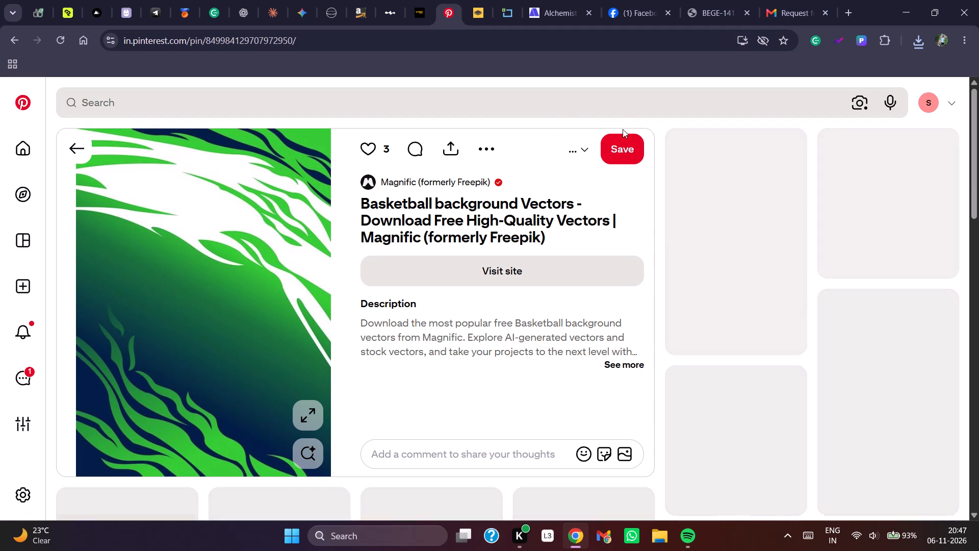
click(483, 154)
click(481, 186)
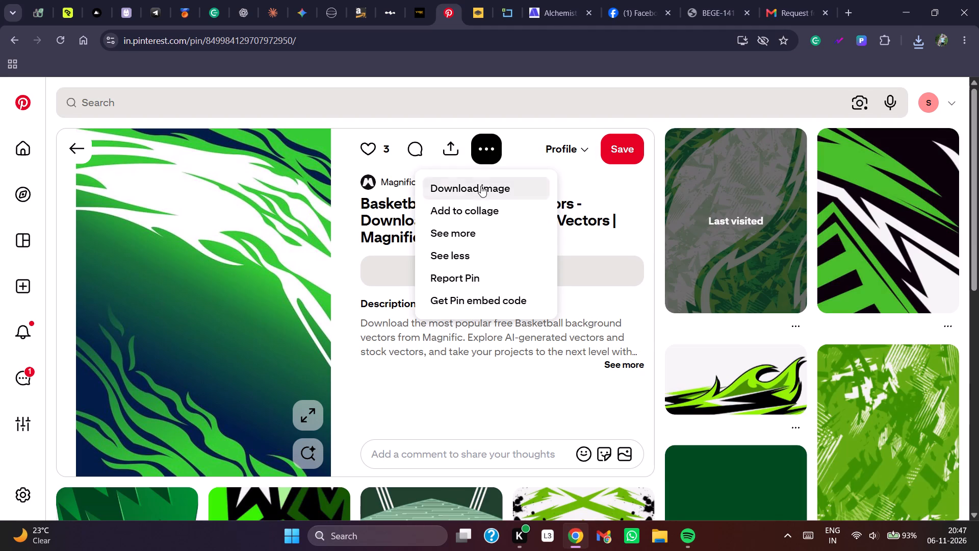
click(9, 37)
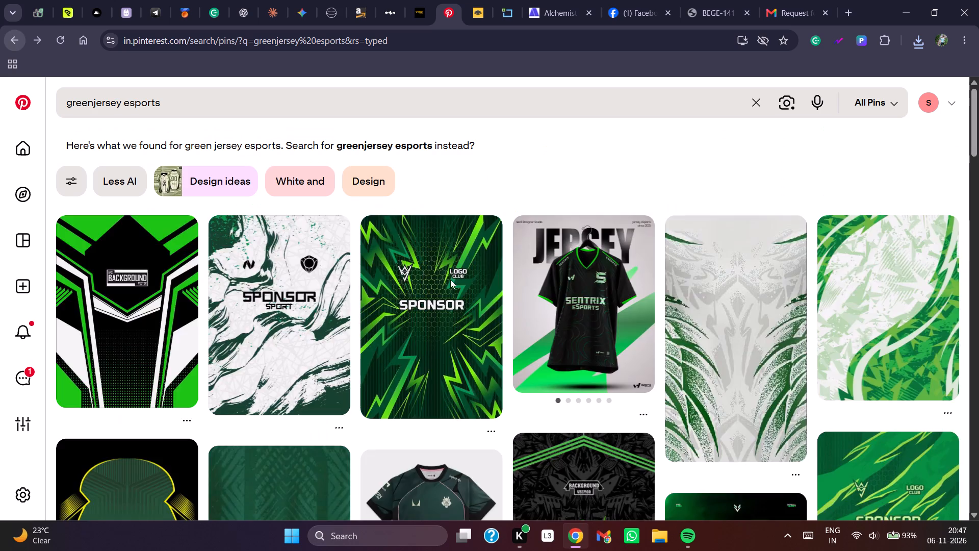
Examine more of the green esports jersey pins for further pattern graphics.
scroll(617, 354, down, 7)
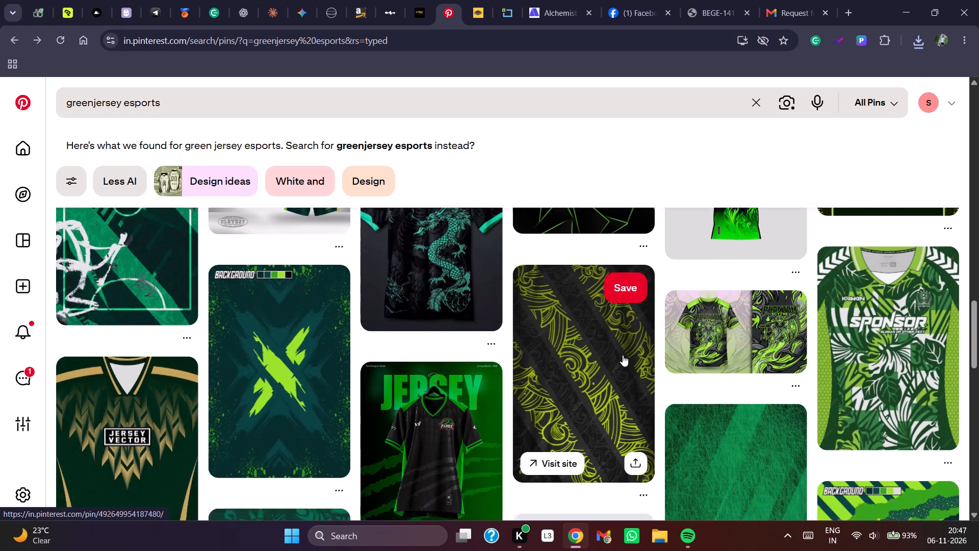
scroll(623, 355, down, 1)
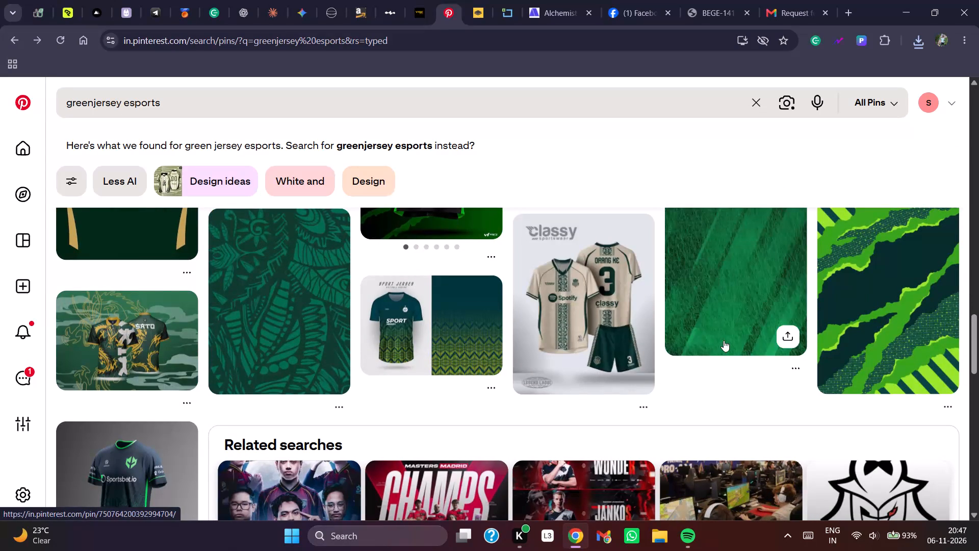
scroll(574, 296, down, 3)
scroll(571, 297, up, 2)
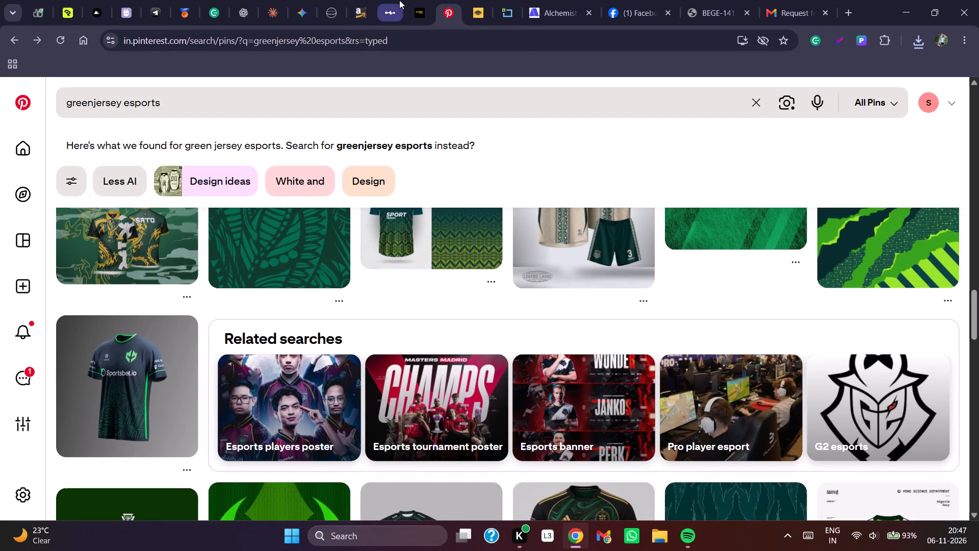
scroll(563, 331, up, 3)
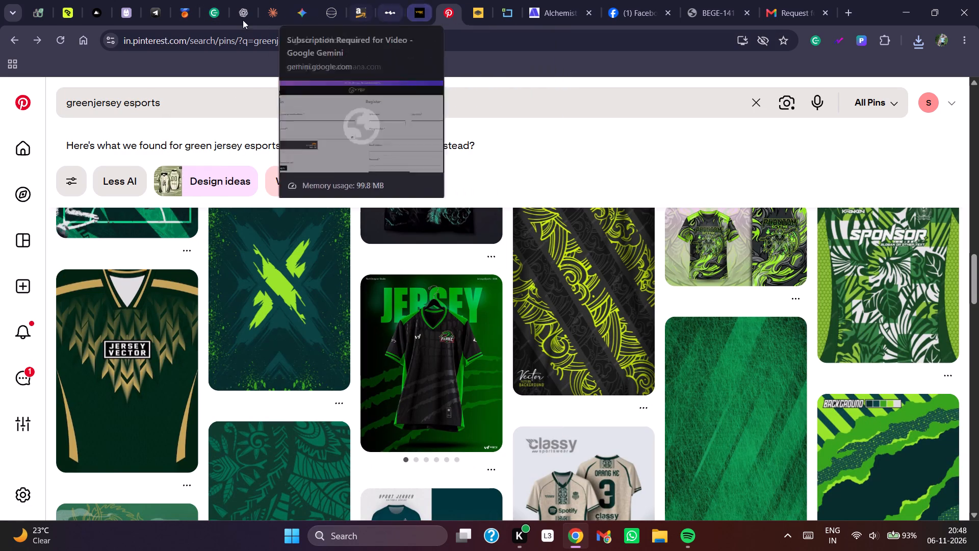
Switch to the 3DMockups editor and start a new oversized T-shirt project from its dashboard.
click(136, 13)
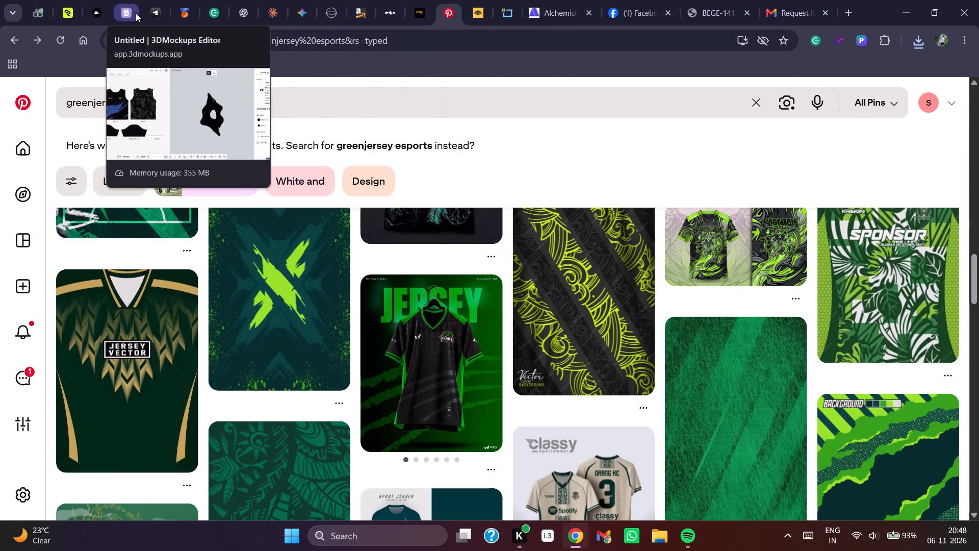
drag(509, 212, 531, 298)
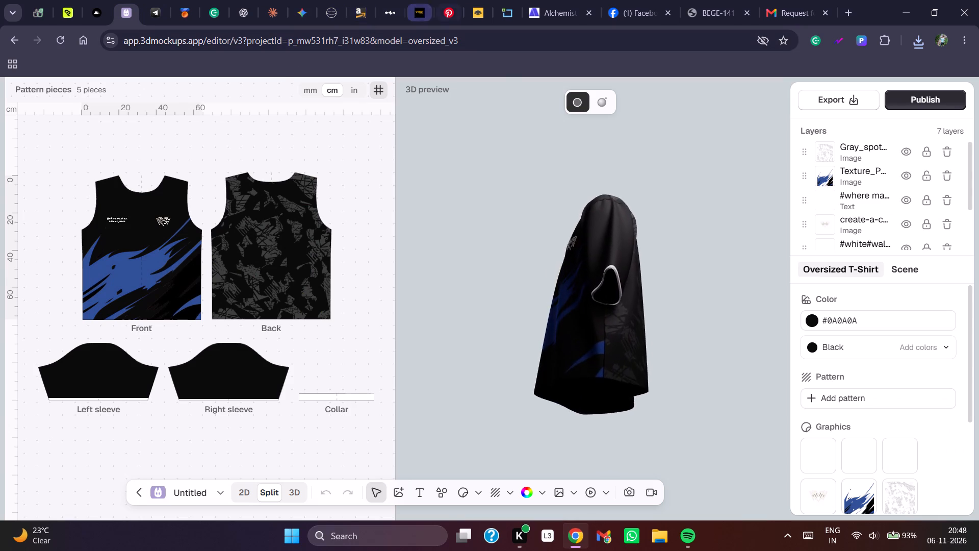
drag(461, 44, 204, 47)
key(BackSpace)
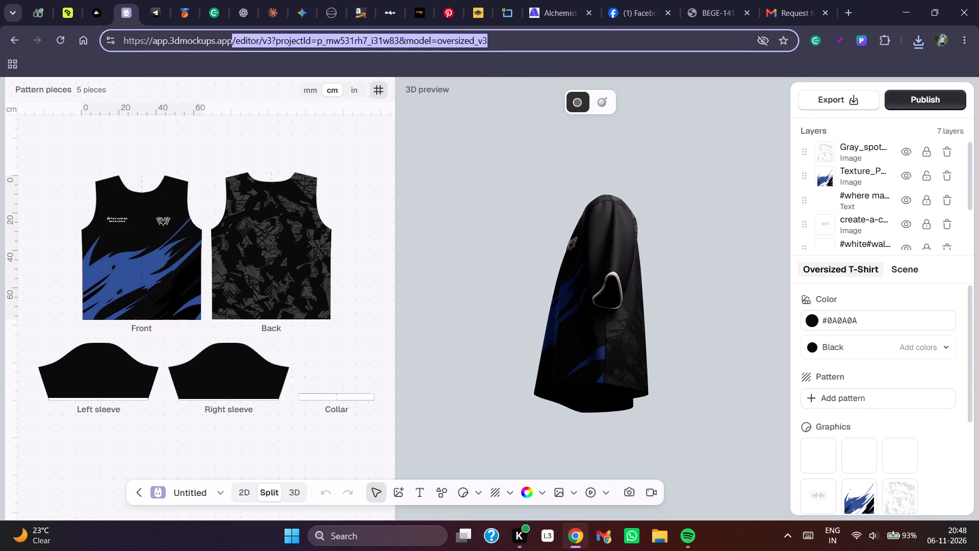
key(Return)
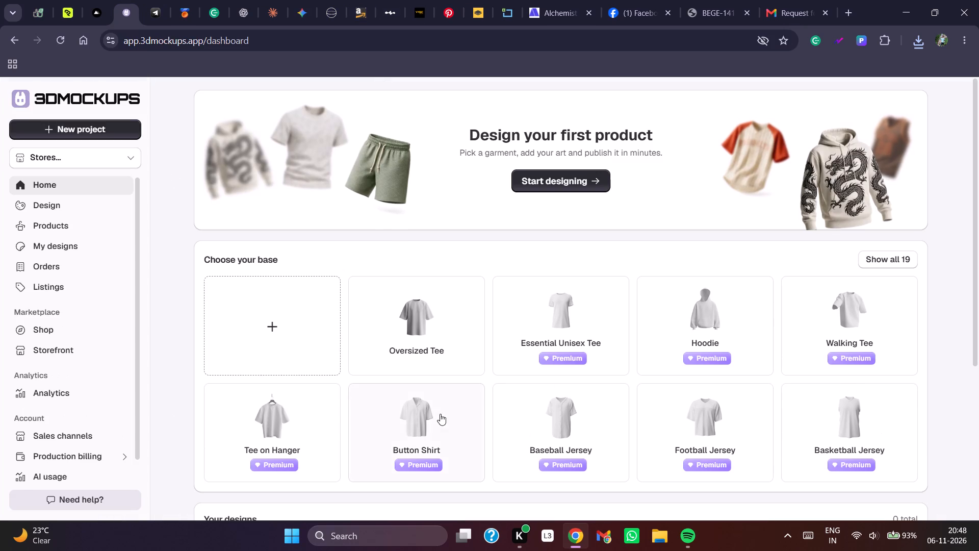
click(239, 375)
click(372, 189)
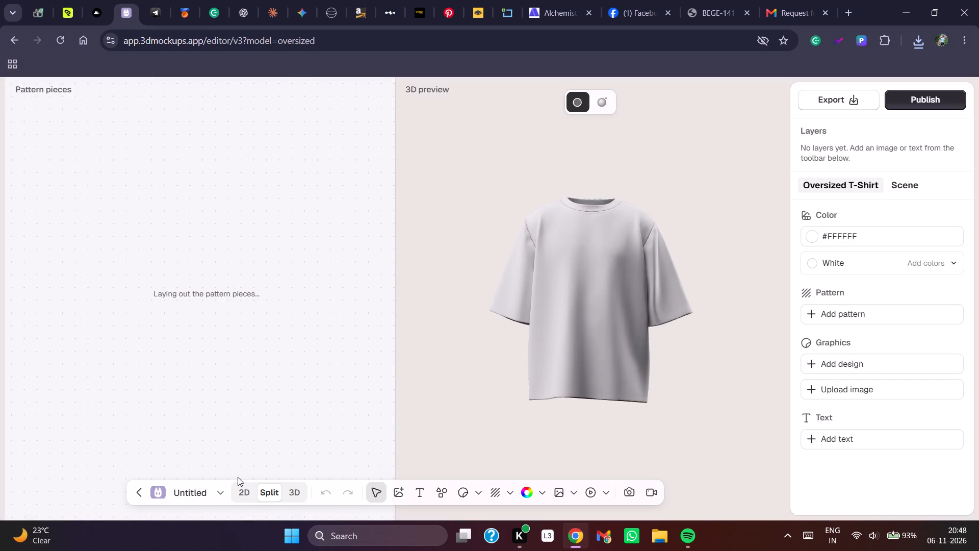
Upload the downloaded green and white shard image "download (7)" onto the T-shirt's front piece.
drag(688, 406, 699, 155)
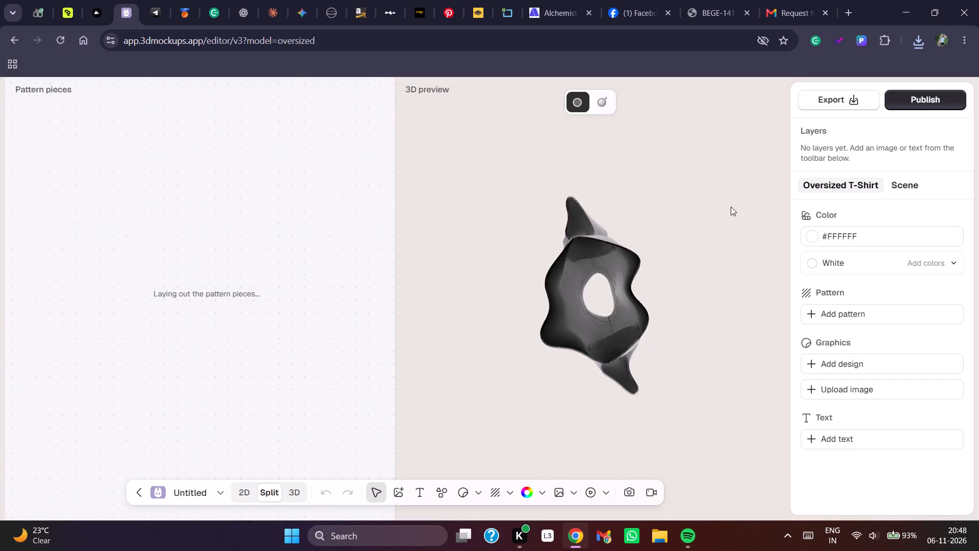
drag(731, 207, 583, 348)
drag(688, 307, 594, 322)
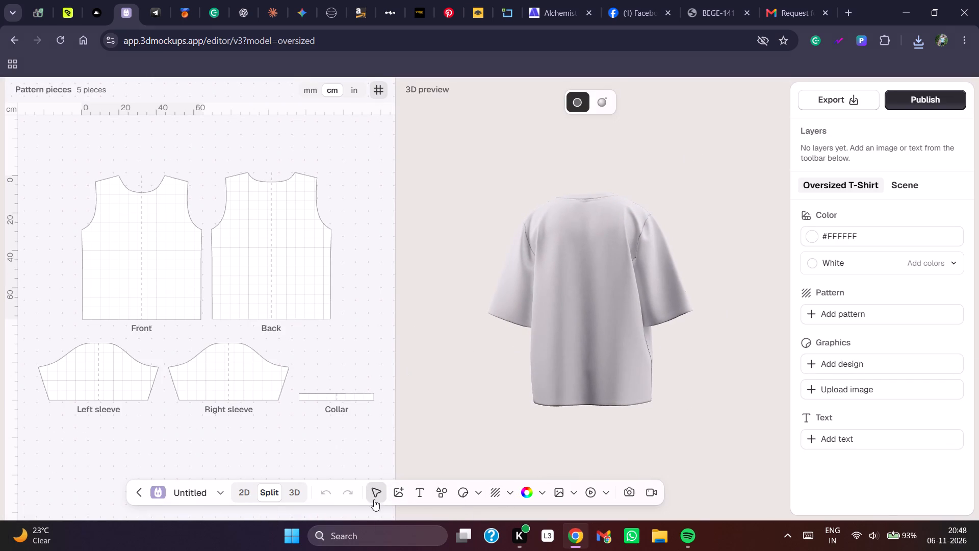
click(406, 498)
click(392, 425)
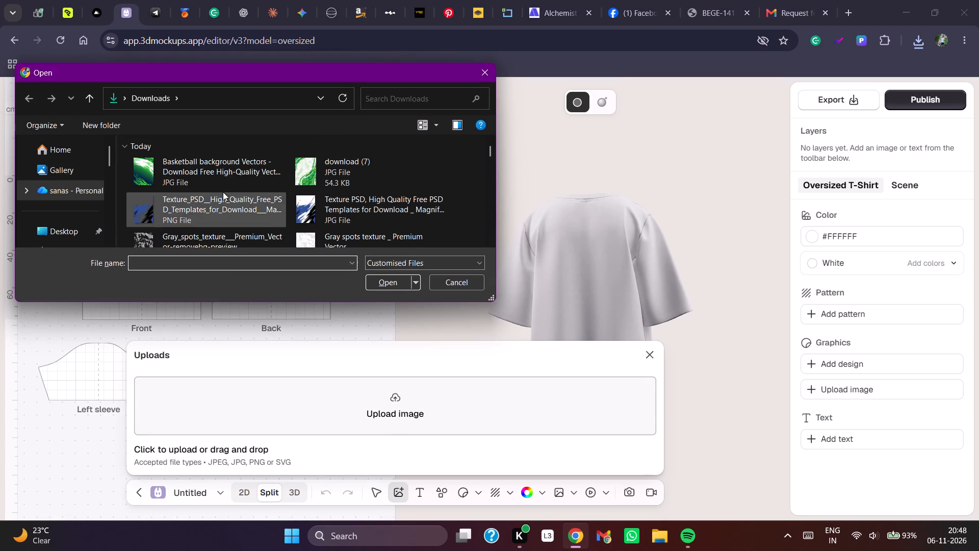
click(306, 178)
click(387, 284)
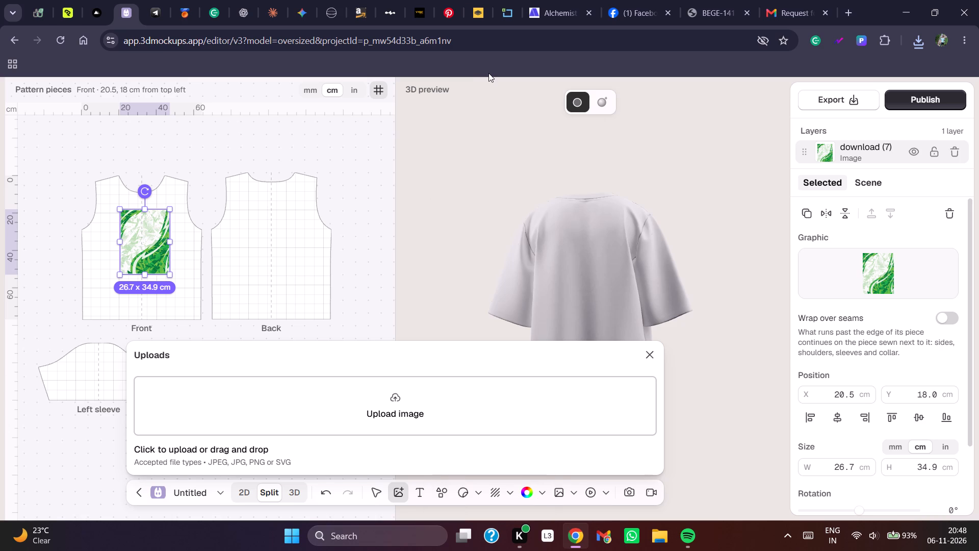
drag(385, 129, 374, 133)
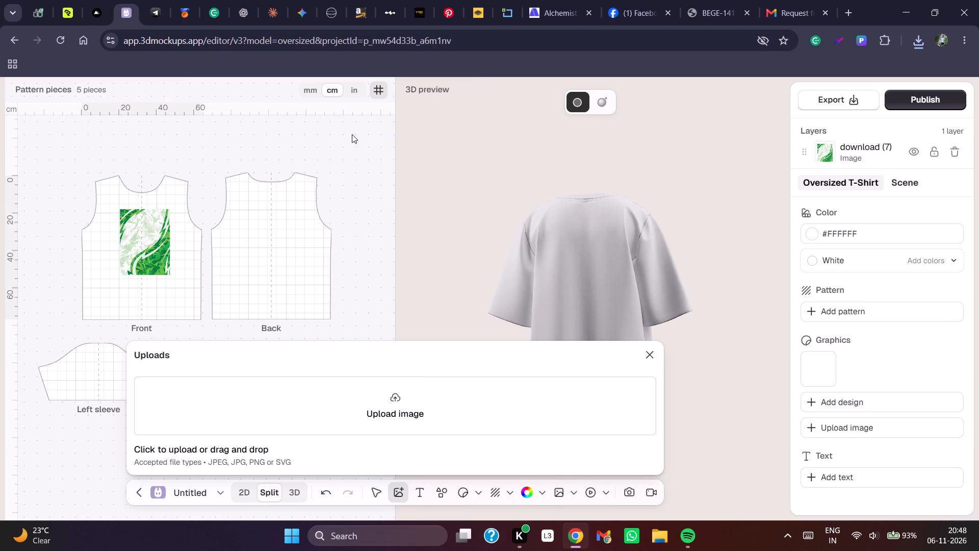
Move the green graphic to the front piece's top edge and enlarge it to about 62 × 81 cm, roughly centred on the piece.
click(130, 240)
drag(135, 240, 109, 217)
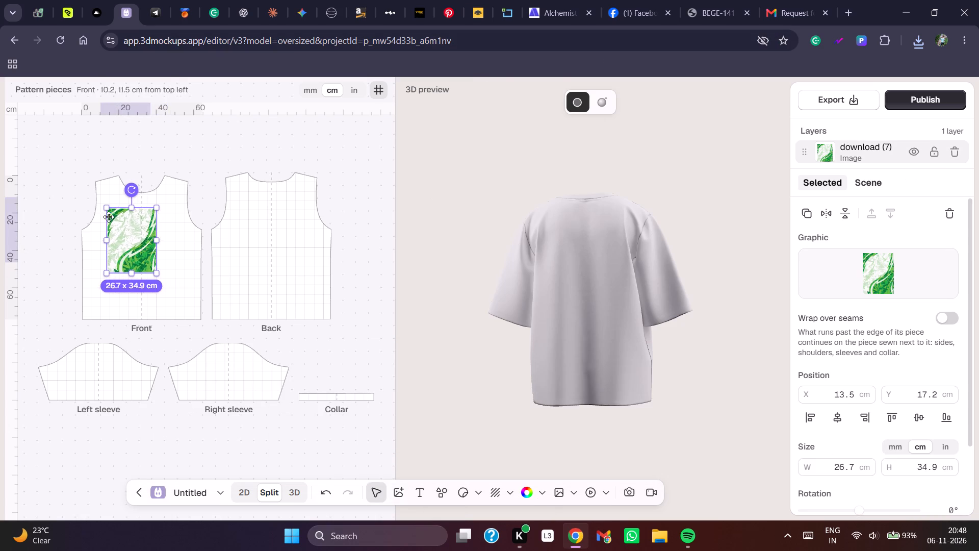
drag(109, 217, 111, 204)
drag(148, 238, 156, 251)
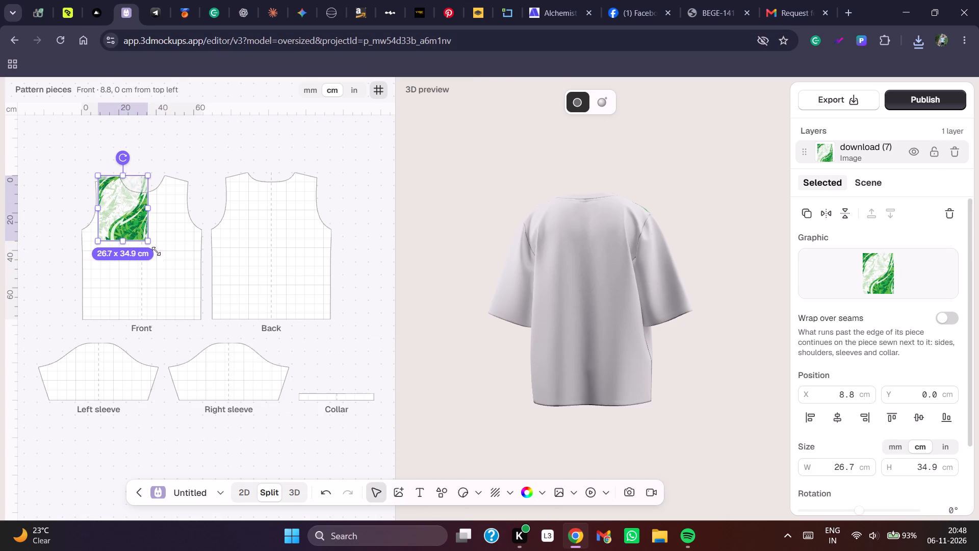
drag(156, 251, 199, 325)
drag(169, 283, 159, 283)
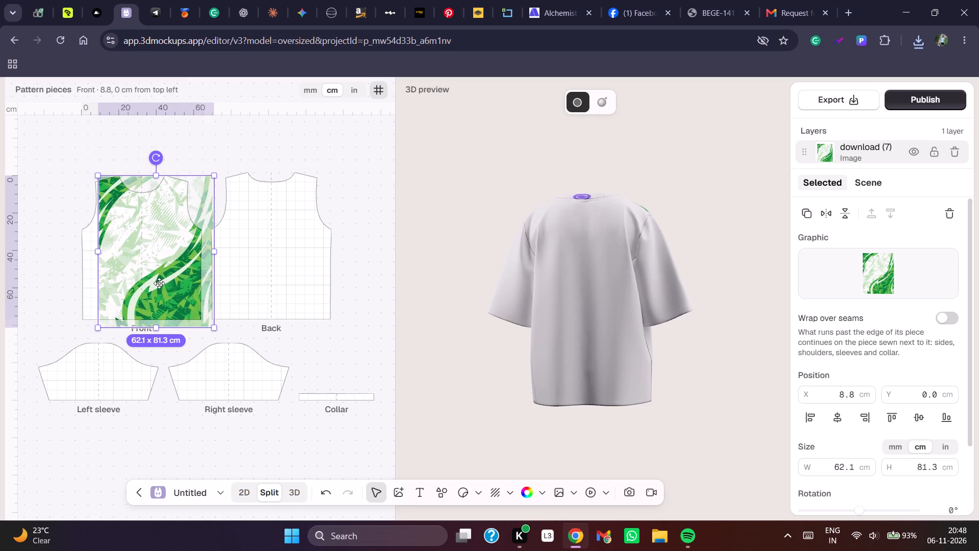
drag(159, 283, 157, 285)
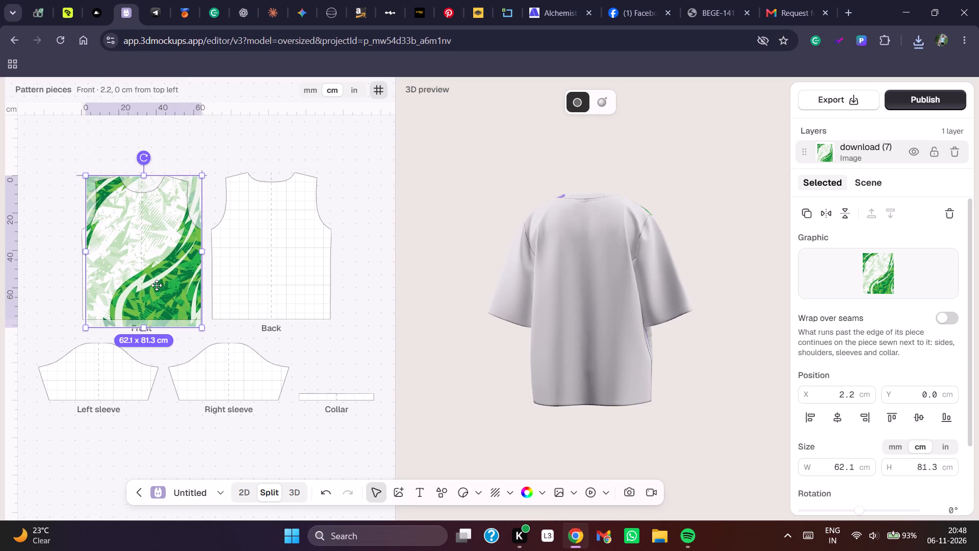
drag(157, 285, 155, 286)
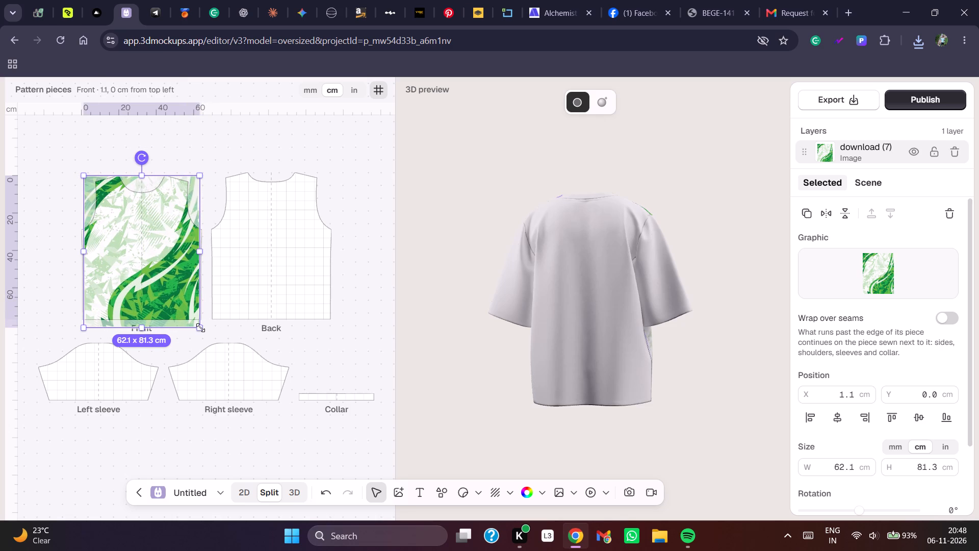
Fit the graphic to the whole front piece at about 64.4 × 77.2 cm, aligned with the piece's side edge.
drag(200, 328, 193, 318)
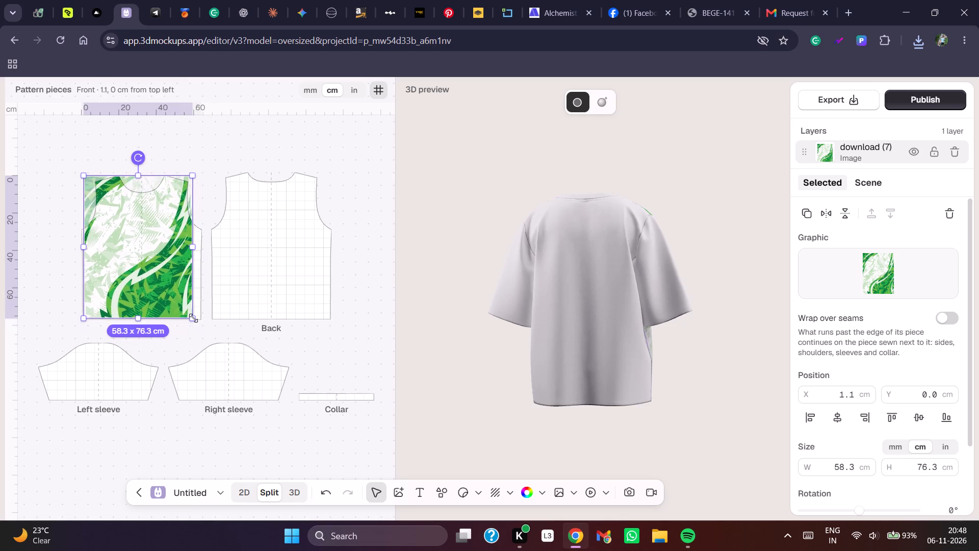
drag(193, 318, 194, 320)
click(150, 266)
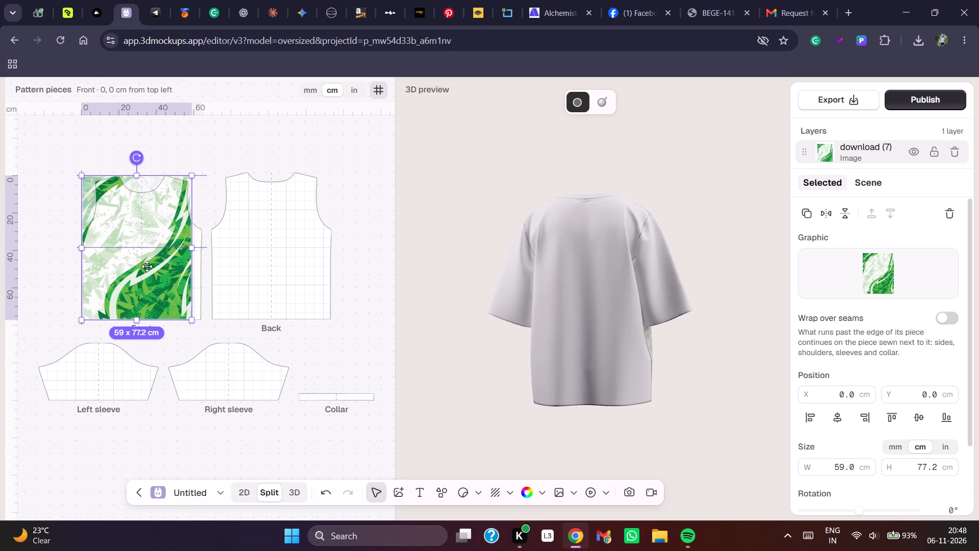
drag(188, 319, 197, 323)
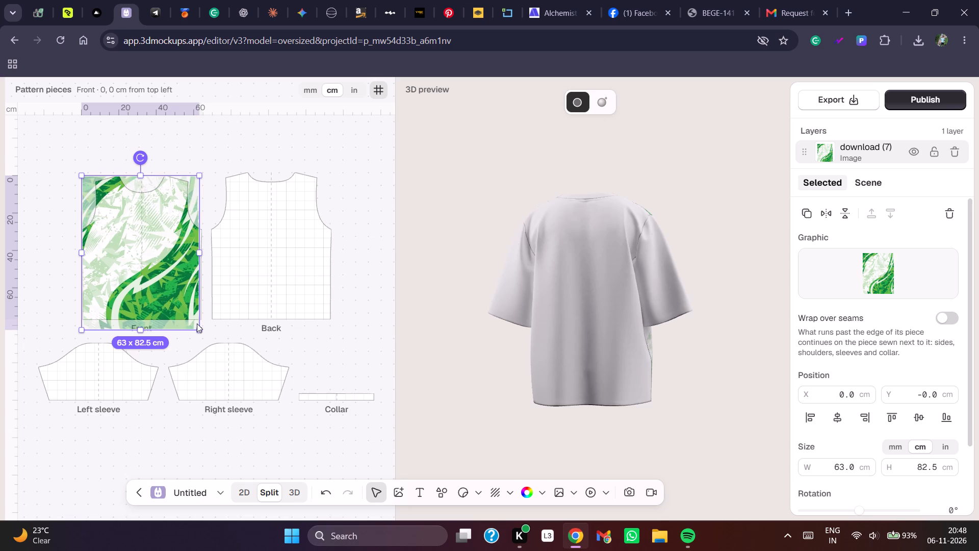
drag(197, 323, 198, 323)
drag(143, 332, 141, 323)
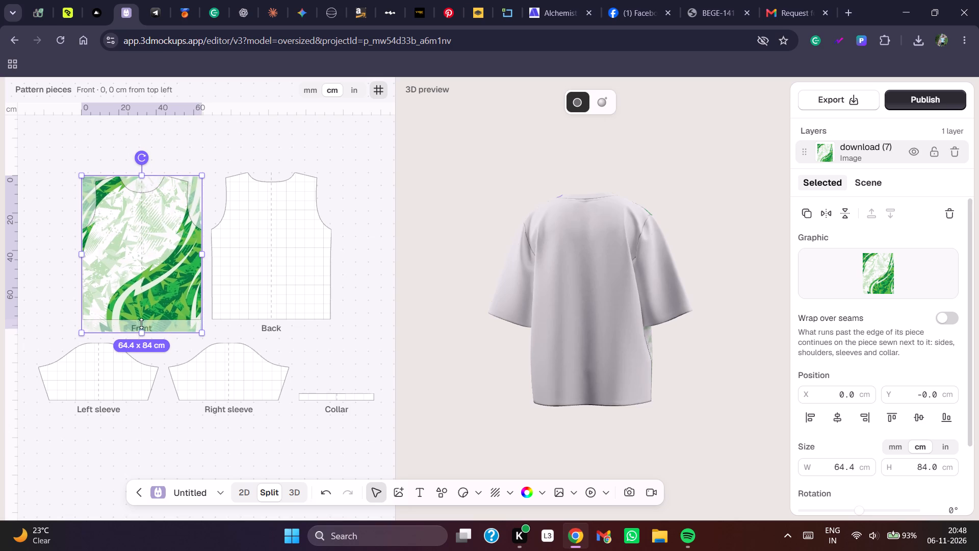
drag(141, 323, 140, 319)
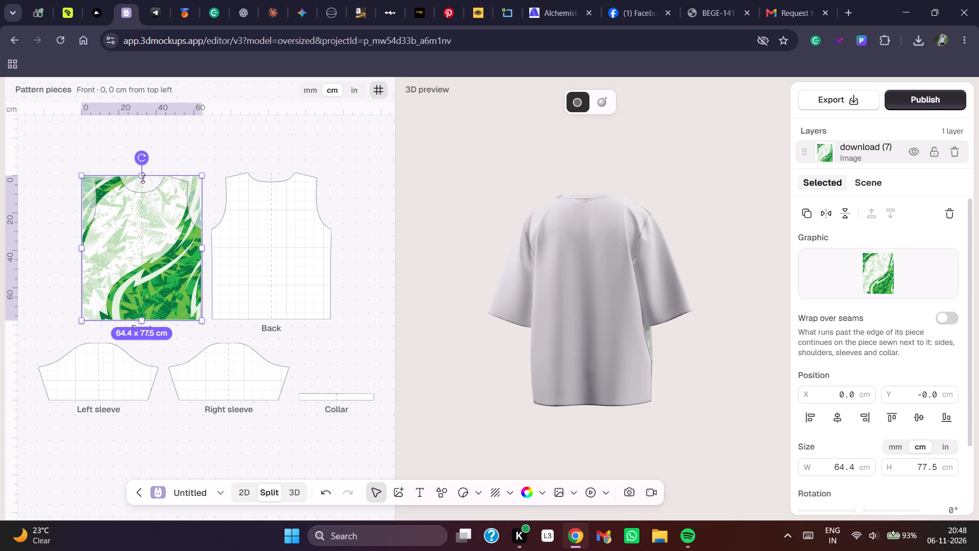
click(144, 177)
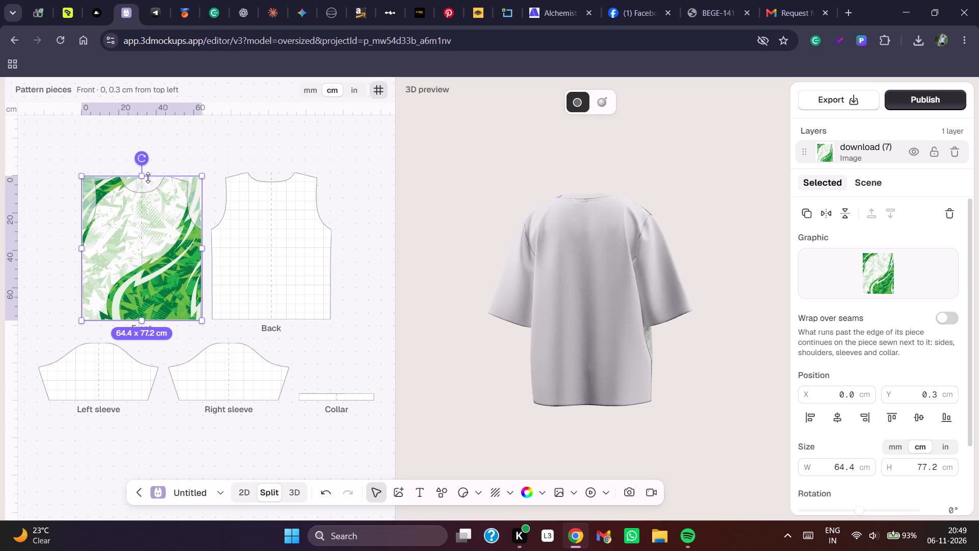
click(67, 259)
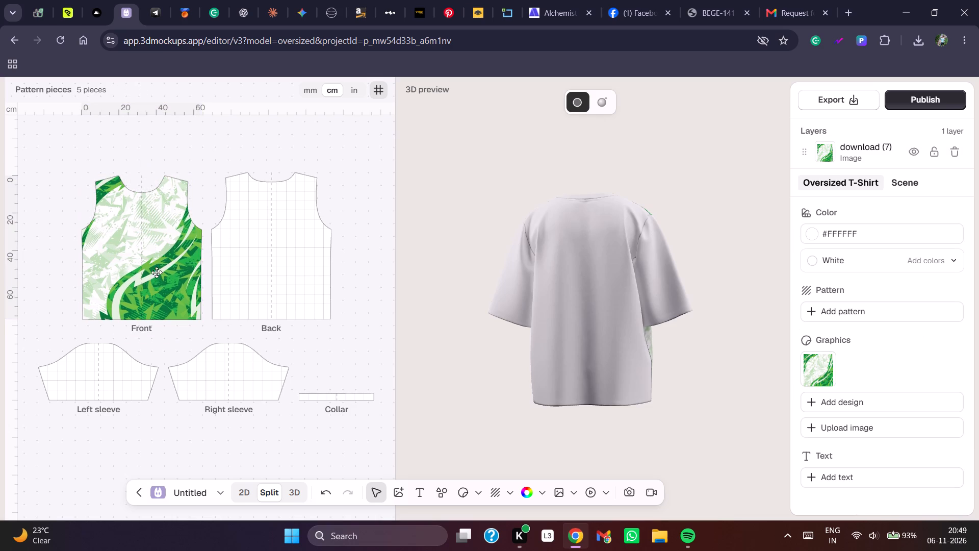
Inspect the green graphic on the T-shirt's front and side in the 3D preview.
drag(382, 279, 564, 302)
click(362, 329)
drag(443, 303, 668, 325)
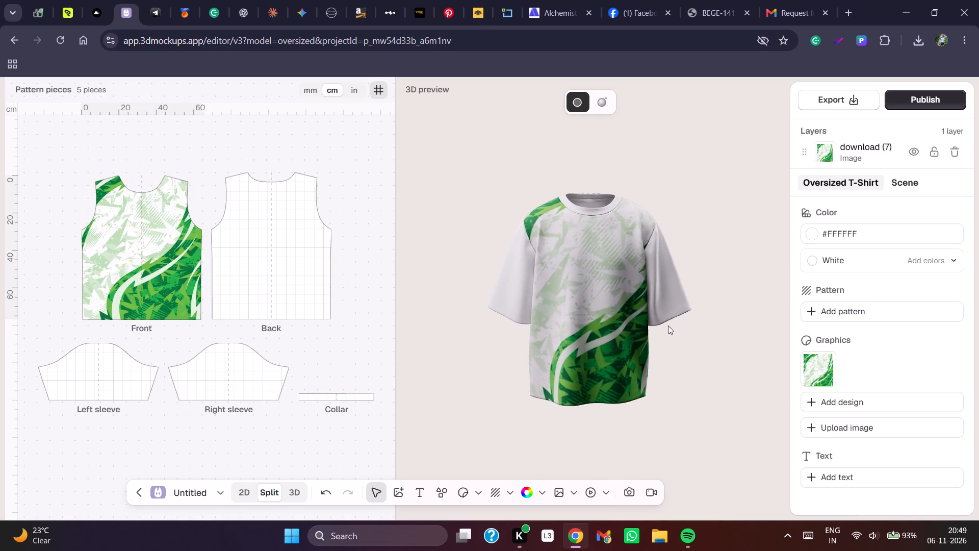
drag(668, 325, 691, 319)
drag(491, 299, 521, 314)
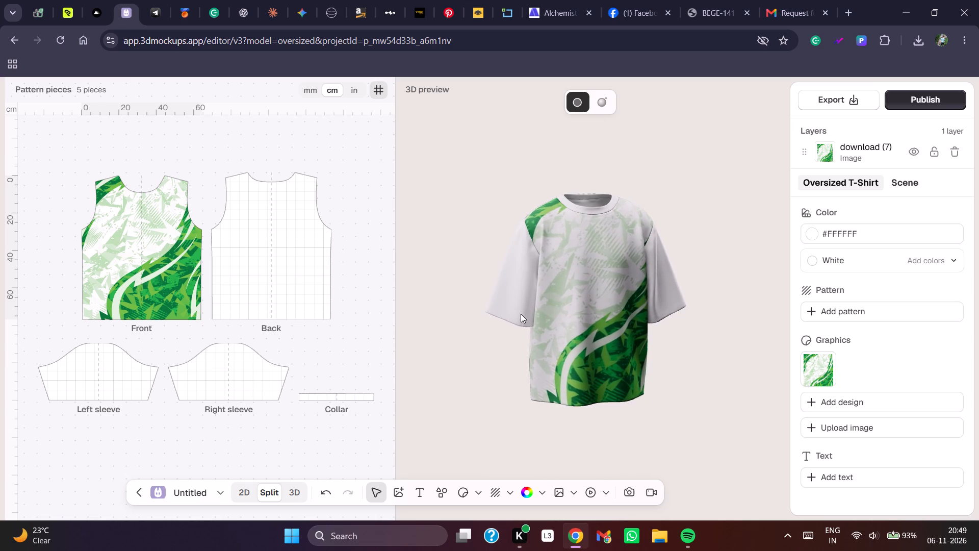
drag(521, 314, 536, 315)
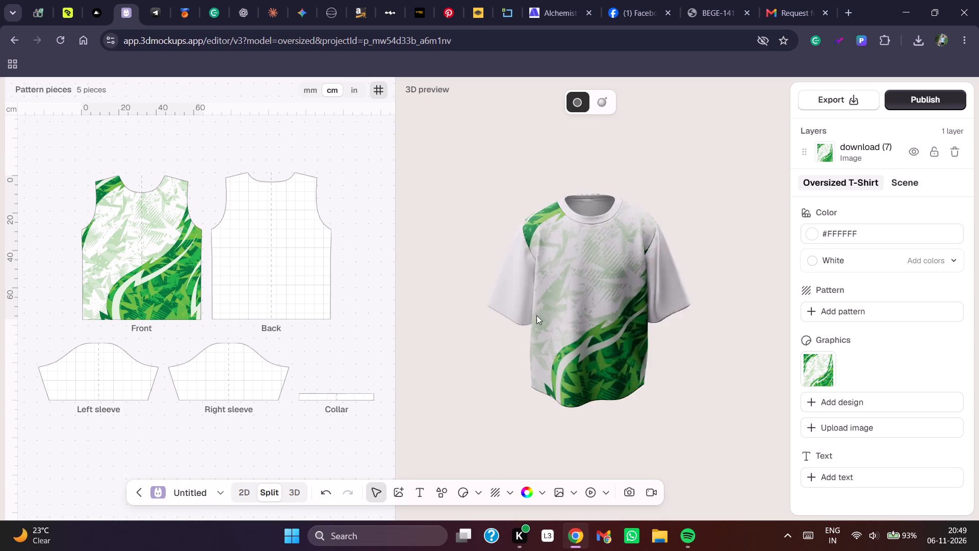
drag(536, 315, 222, 299)
Shift the front piece's green graphic to about X 6.3 cm, Y -0.3 cm.
drag(131, 279, 143, 275)
Duplicate the front graphic and place the copy on the back piece at about X 0, Y 1.2 cm, spanning its full width.
click(811, 211)
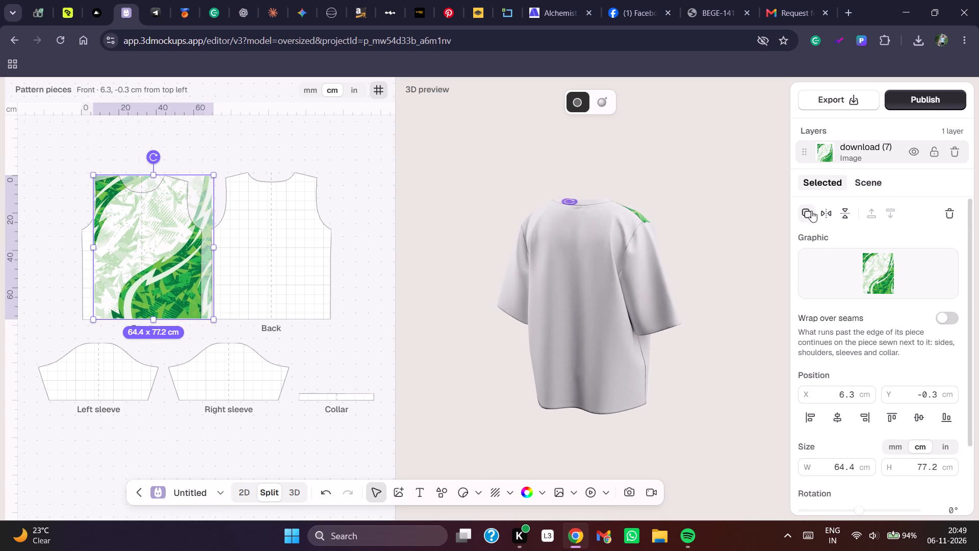
drag(157, 265, 240, 268)
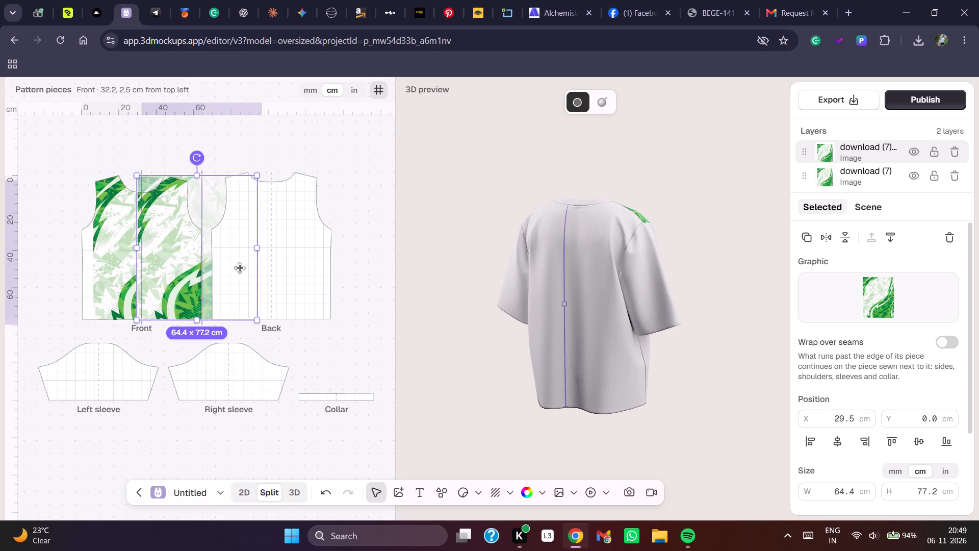
drag(240, 268, 272, 257)
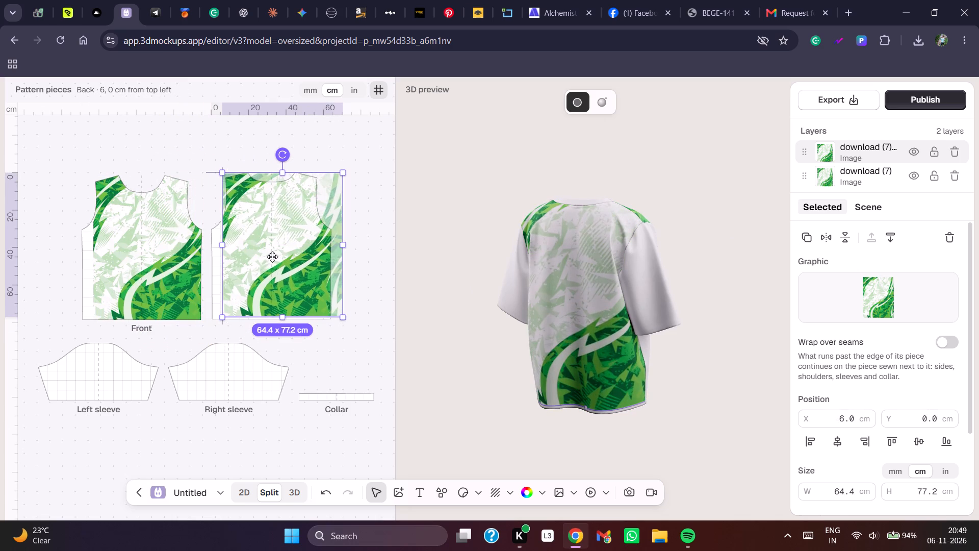
drag(272, 257, 266, 265)
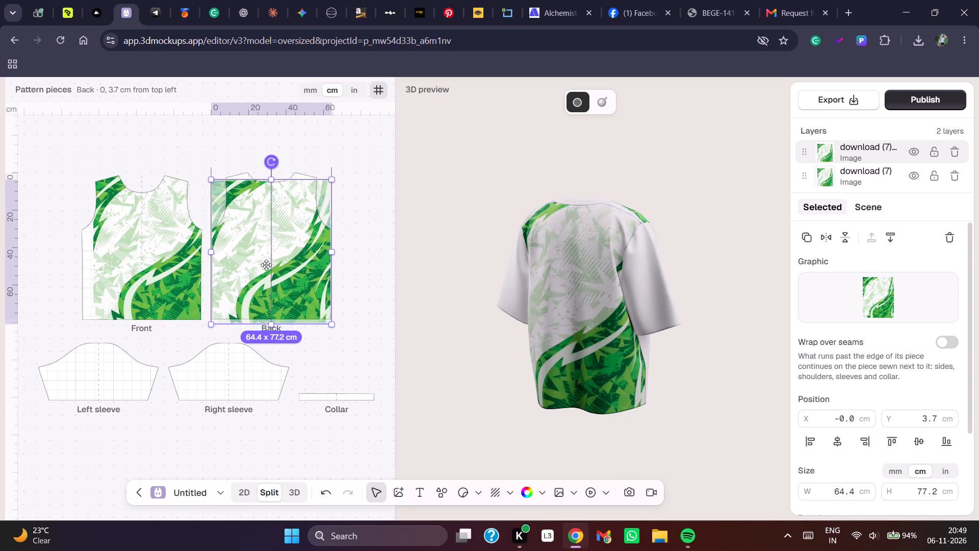
drag(266, 265, 267, 258)
drag(267, 258, 267, 261)
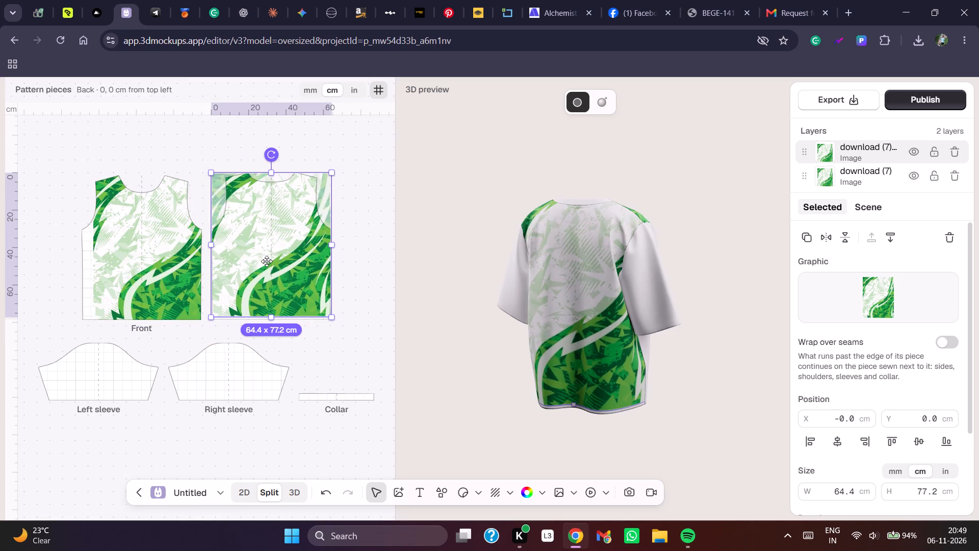
drag(267, 261, 267, 263)
click(337, 350)
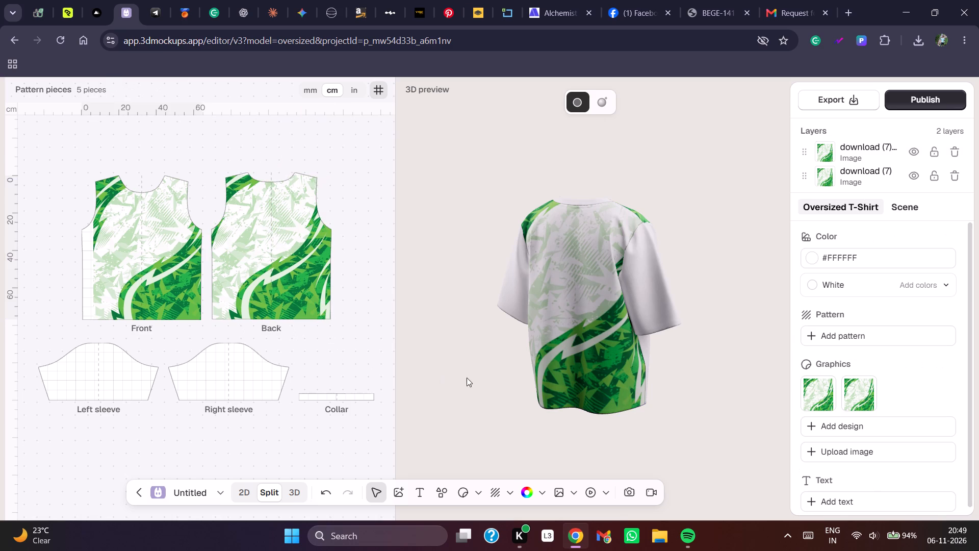
Flip the back piece's green graphic horizontally.
drag(467, 378, 481, 385)
click(595, 356)
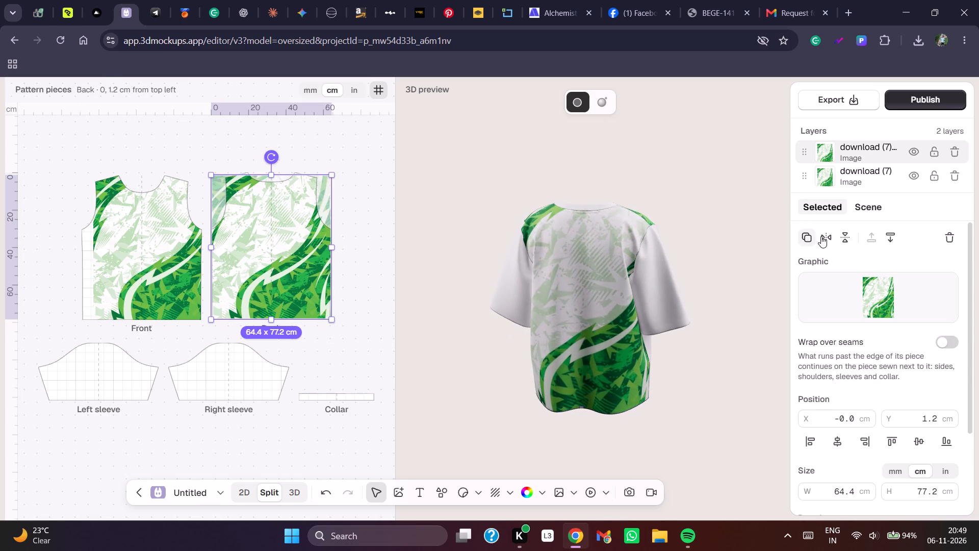
click(821, 236)
click(460, 332)
Inspect the T-shirt's back, sides and front in the 3D preview with the mirrored back graphic.
drag(460, 332, 620, 340)
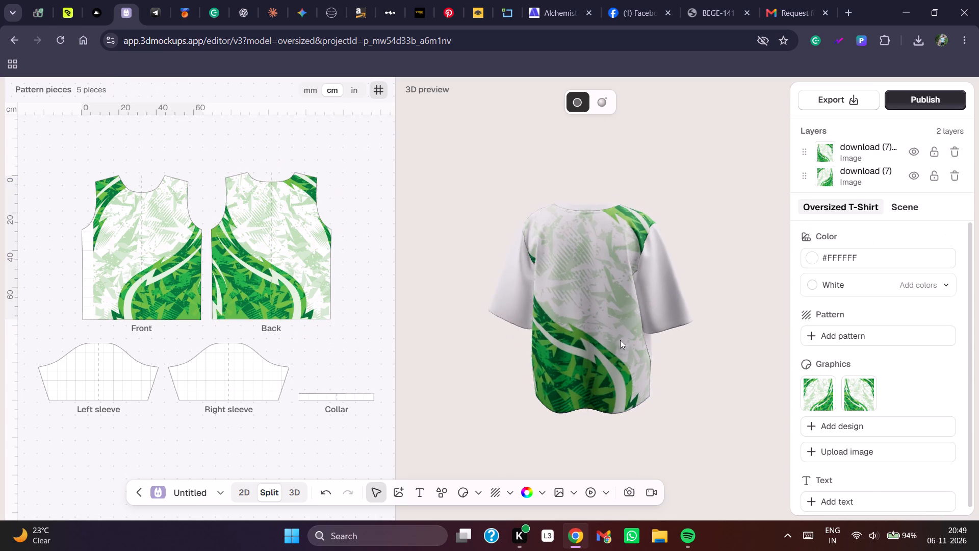
drag(620, 340, 611, 327)
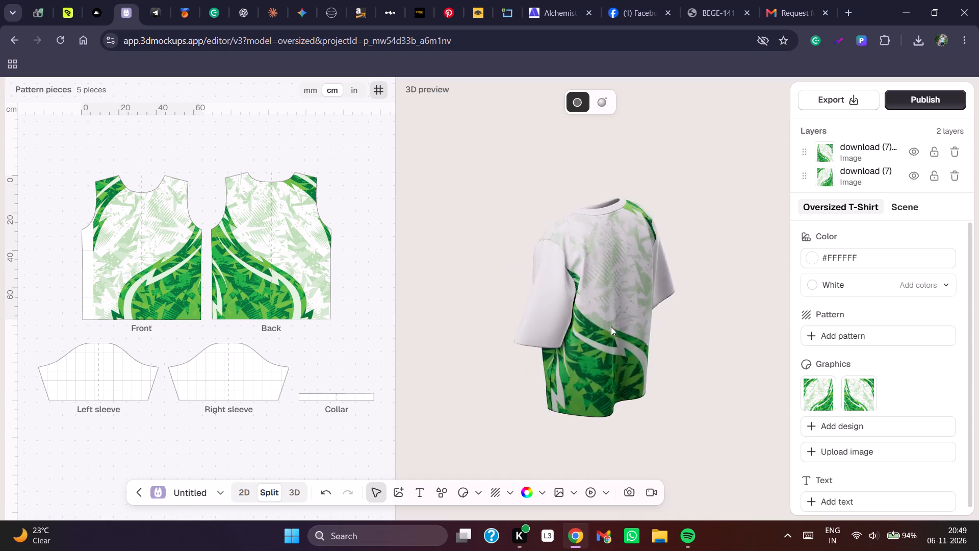
drag(611, 327, 303, 320)
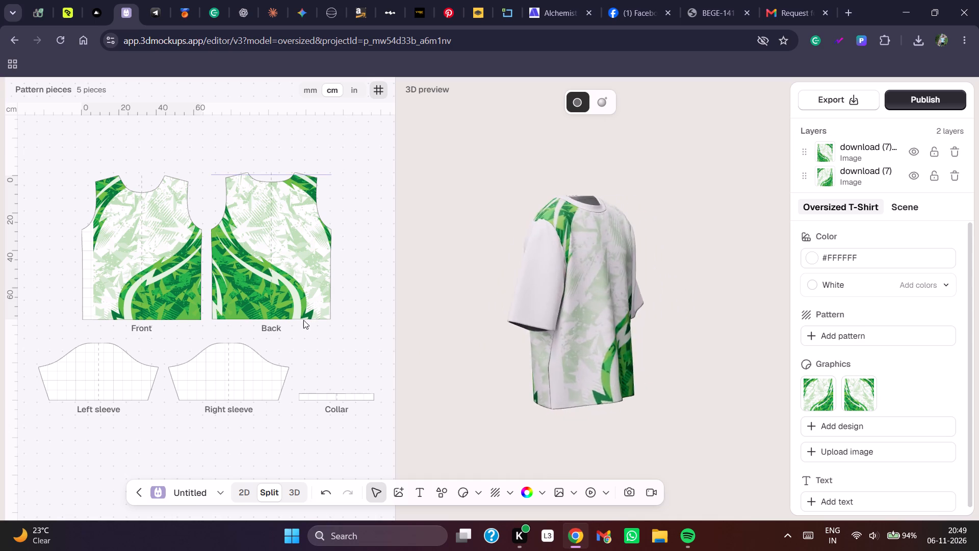
drag(303, 320, 707, 331)
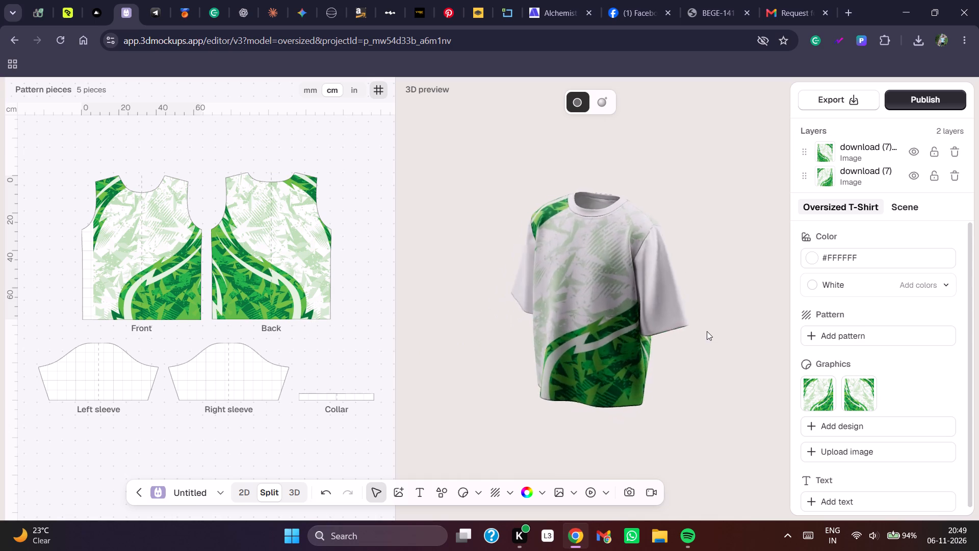
drag(707, 331, 519, 327)
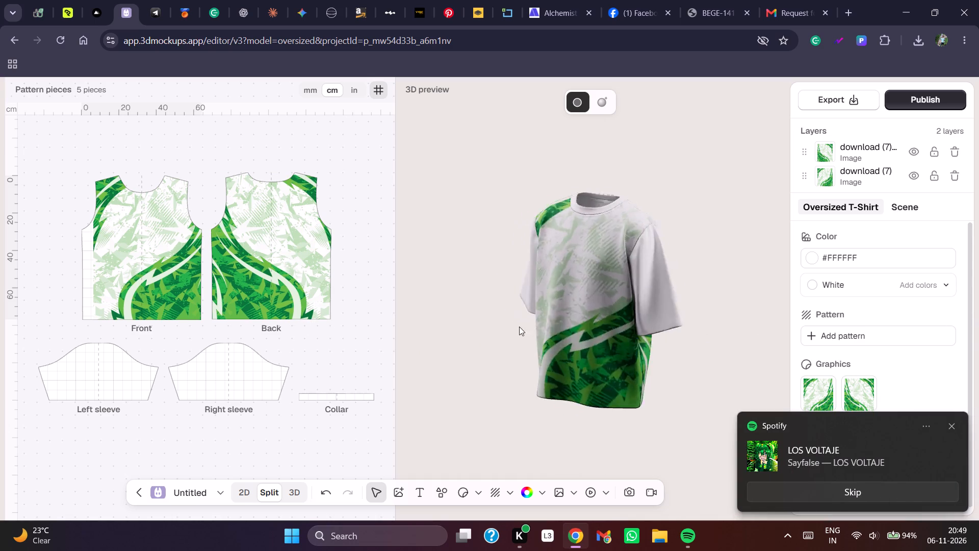
drag(519, 327, 497, 324)
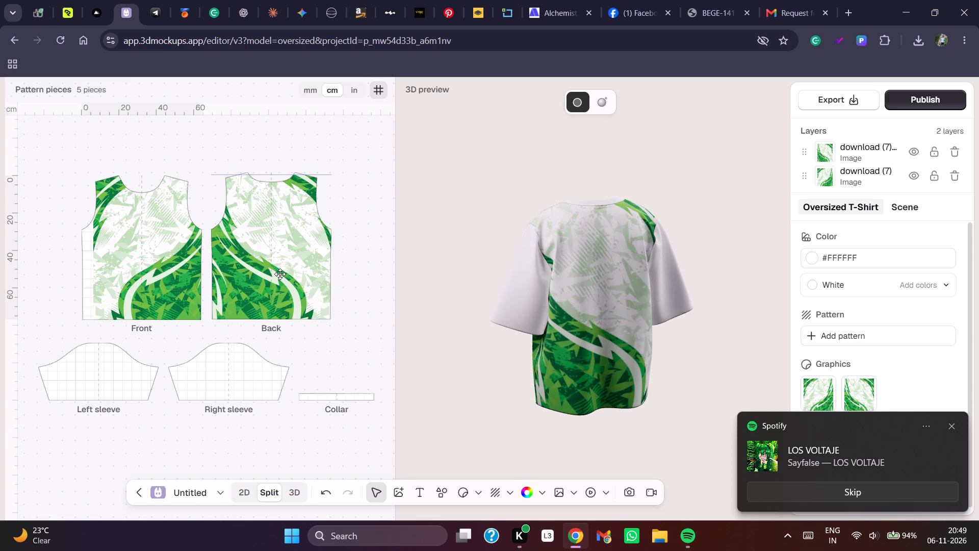
Enlarge the back graphic to about 109.4 × 131.1 cm and reposition it at about X -24, Y 3.7 cm.
click(280, 274)
drag(334, 322, 341, 332)
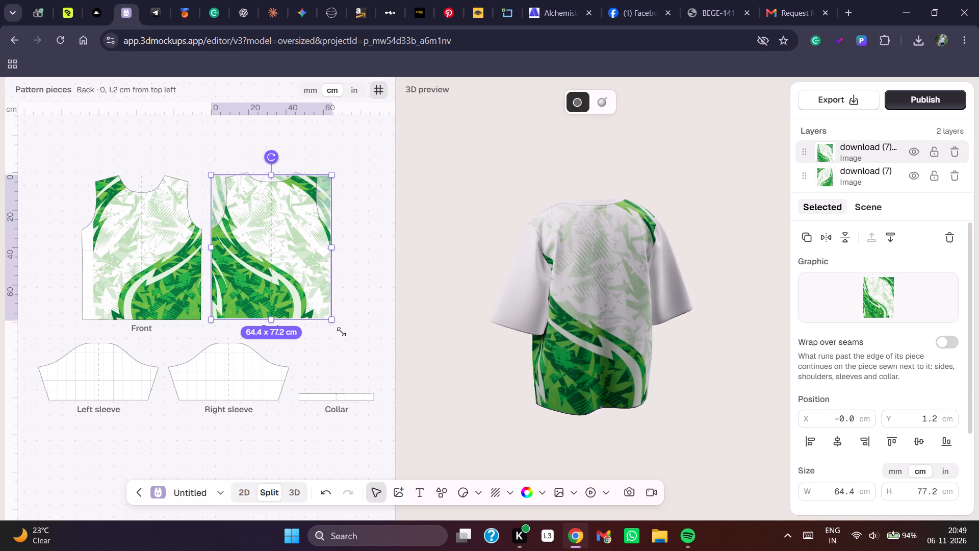
drag(341, 332, 369, 365)
drag(298, 298, 280, 299)
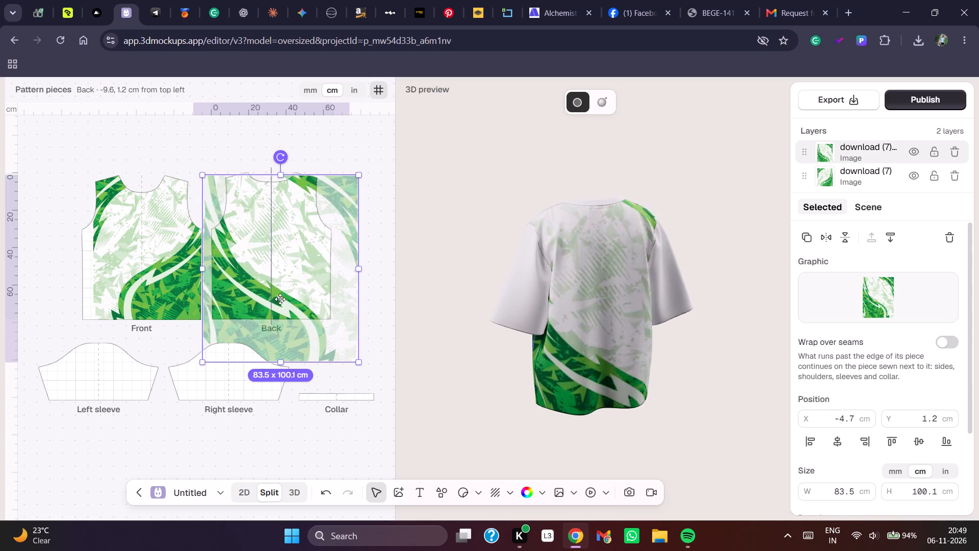
drag(280, 299, 273, 303)
drag(340, 365, 340, 366)
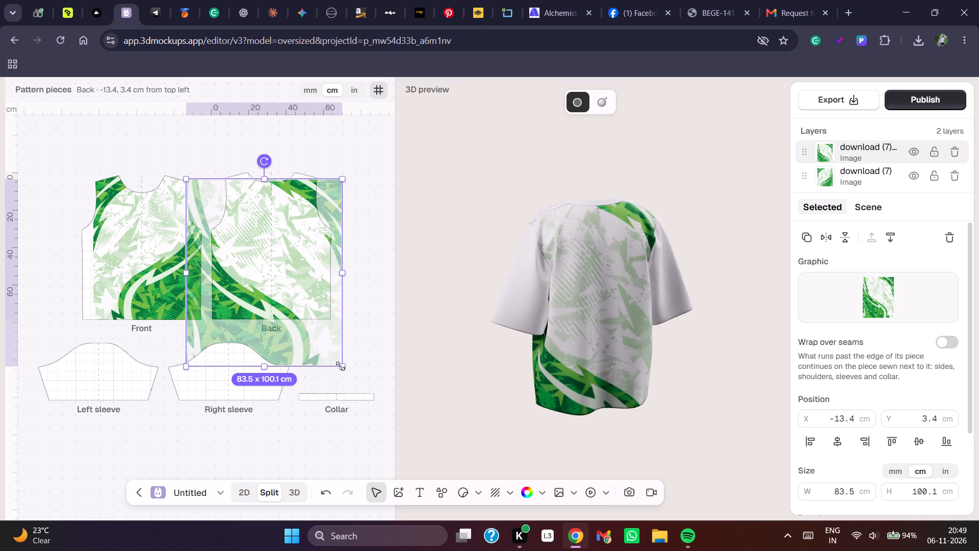
drag(340, 366, 356, 372)
drag(310, 306, 290, 306)
drag(341, 387, 356, 400)
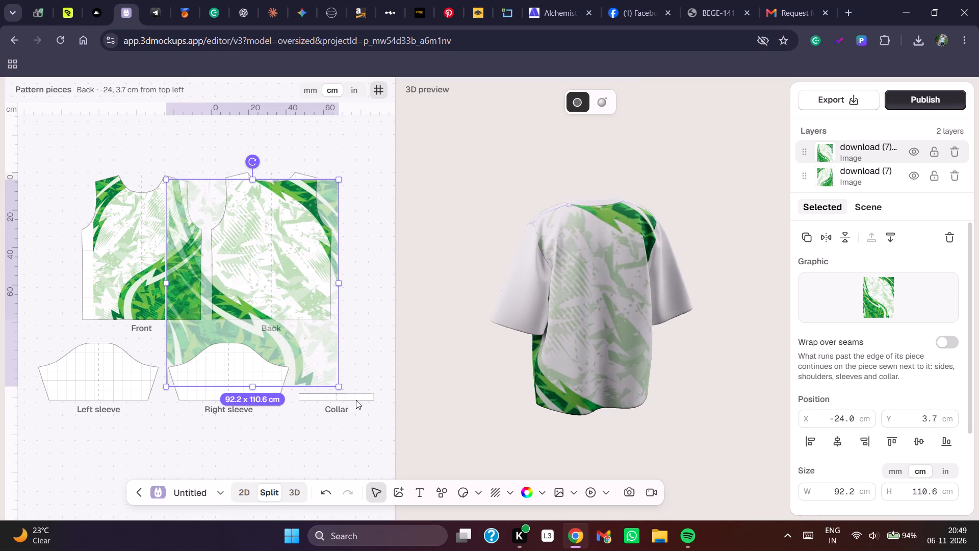
drag(356, 400, 373, 425)
drag(304, 322, 286, 321)
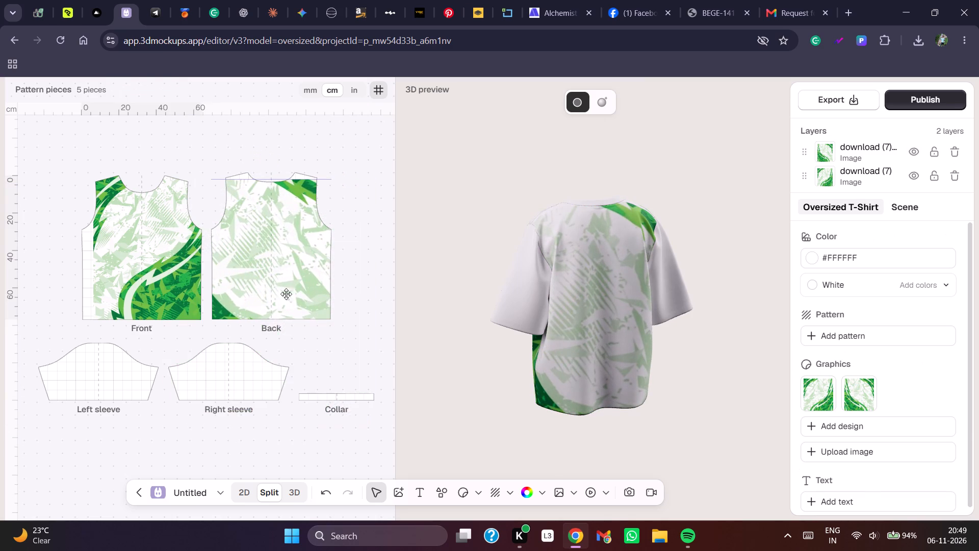
click(286, 287)
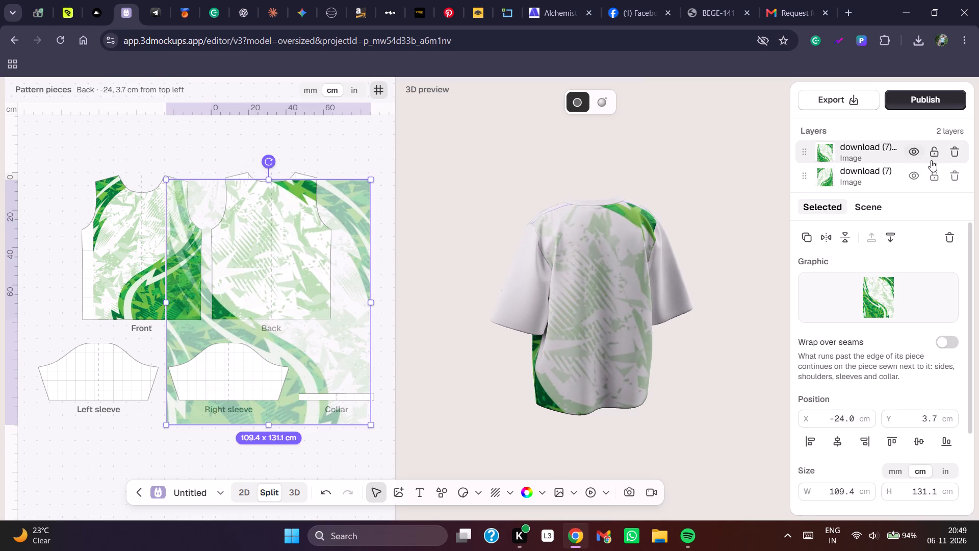
Lock the front graphic's layer, "download (7)".
click(864, 180)
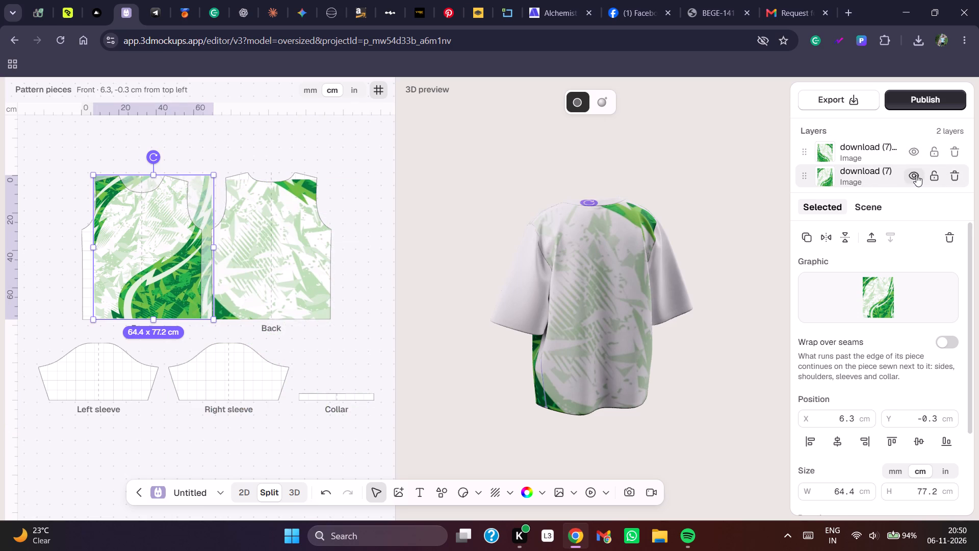
click(933, 175)
Enlarge the back graphic to about 139.1 × 166.8 cm at about X -51, Y -15.4 cm, so its pale shard area covers the back piece.
click(885, 152)
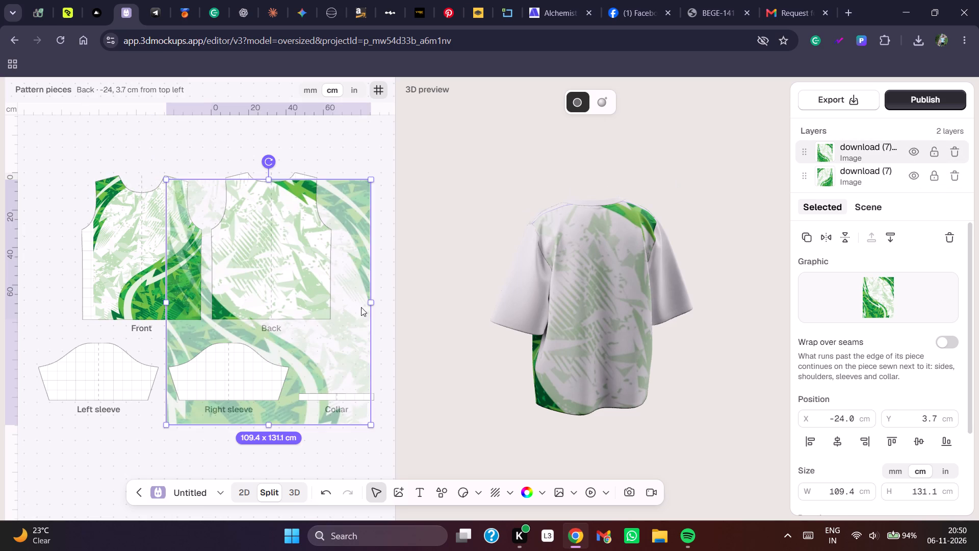
drag(282, 252, 280, 233)
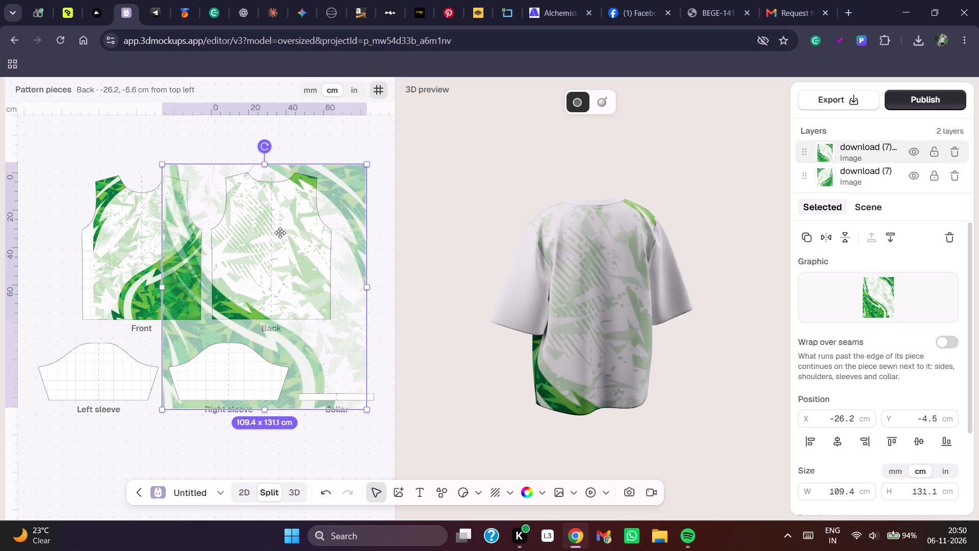
drag(280, 233, 280, 222)
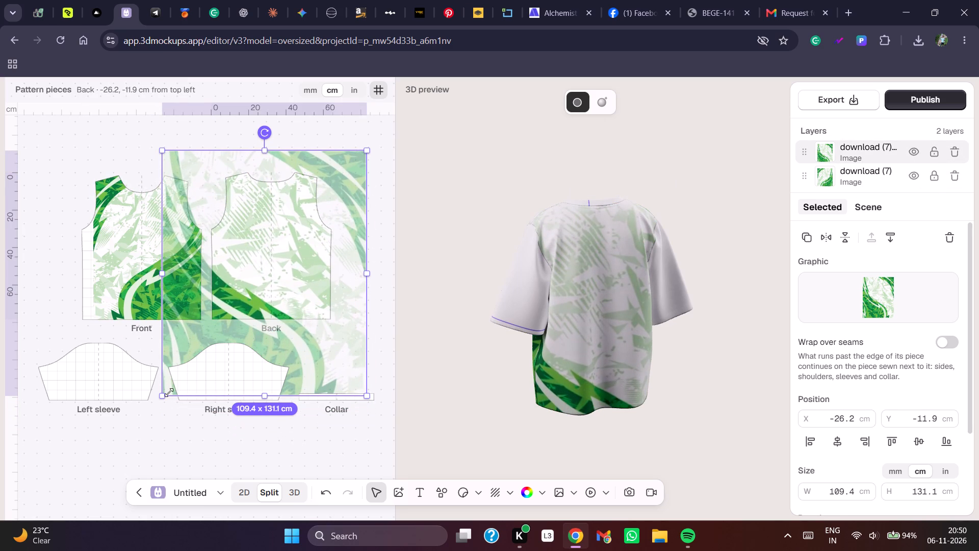
drag(160, 396, 130, 432)
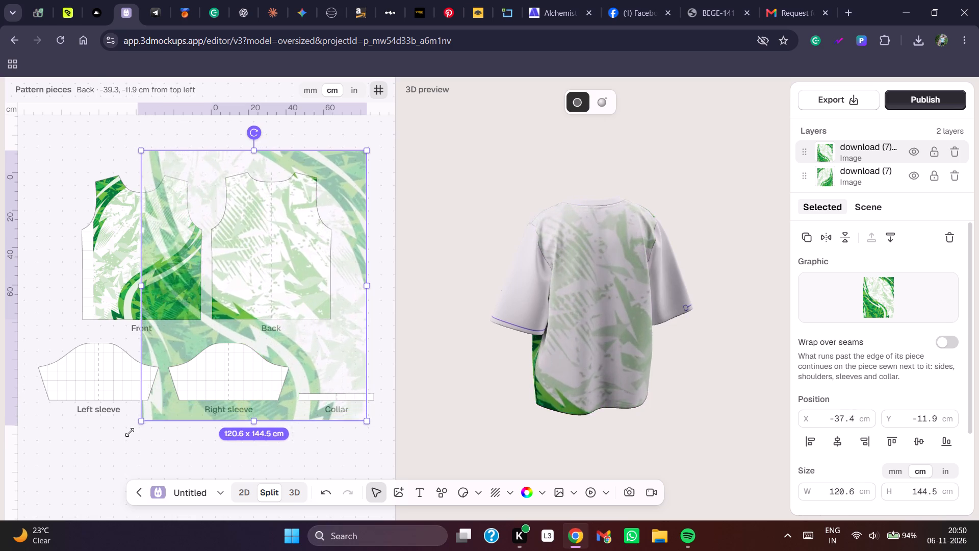
drag(130, 432, 119, 439)
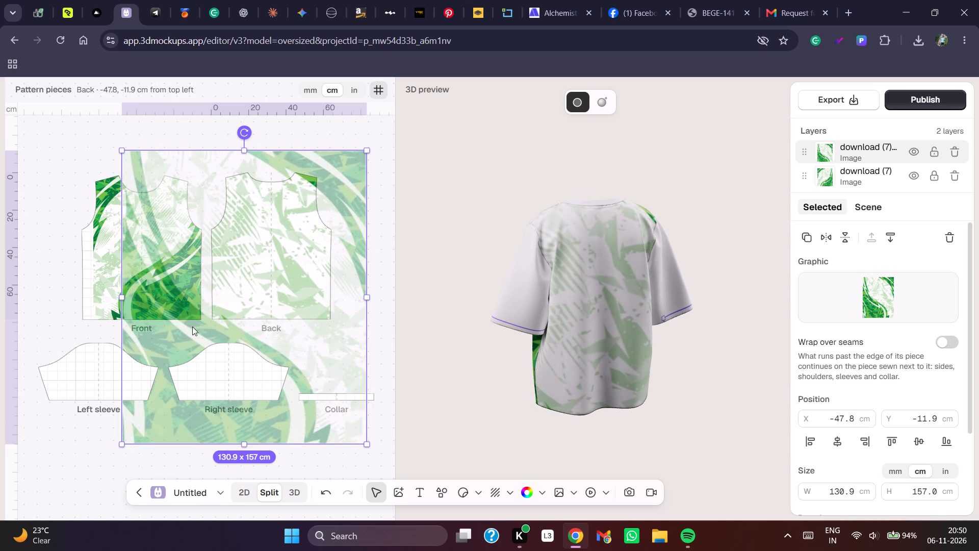
drag(242, 271, 251, 264)
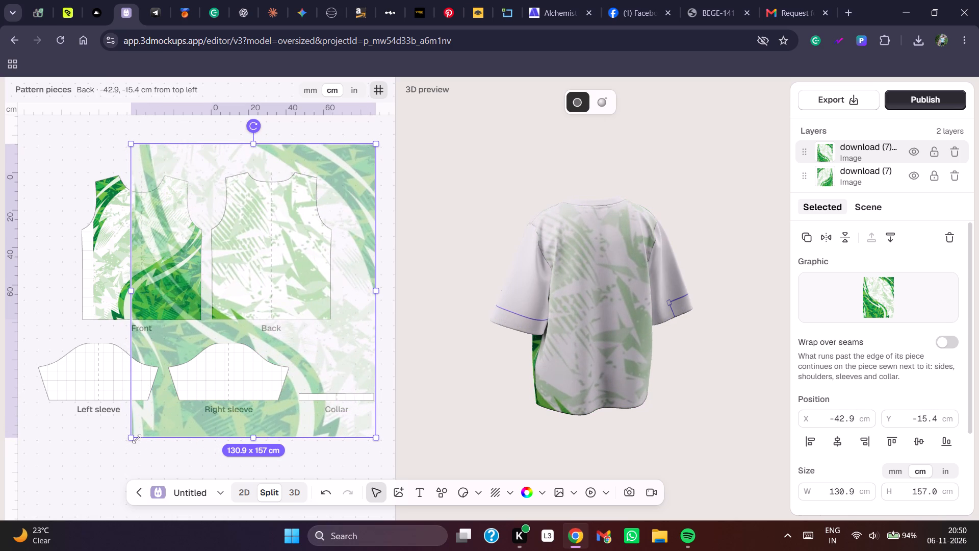
drag(133, 439, 121, 448)
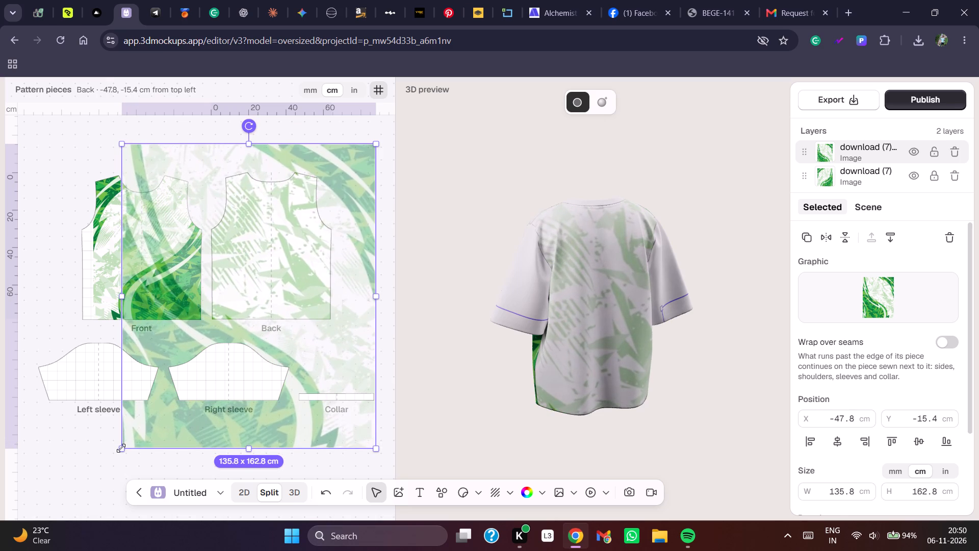
drag(121, 448, 117, 452)
click(425, 374)
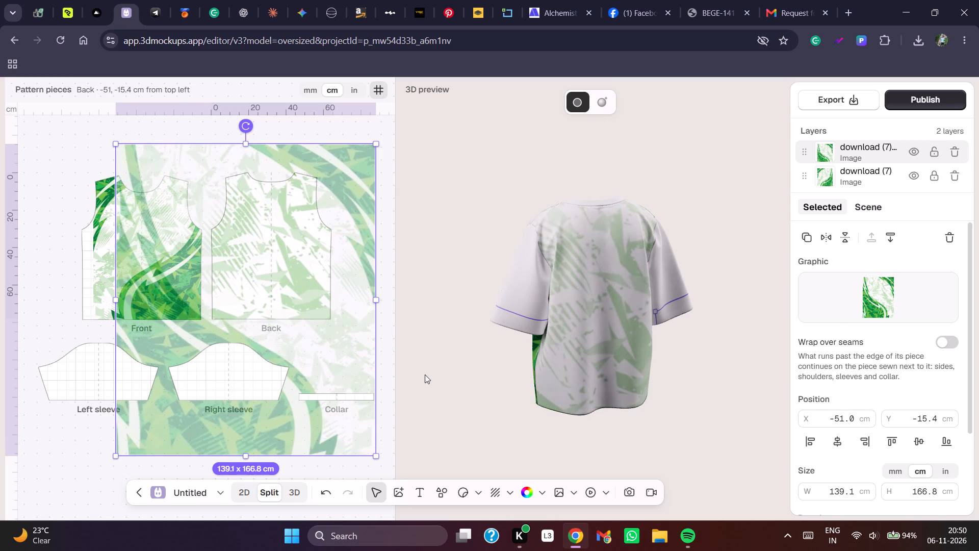
drag(425, 374, 358, 362)
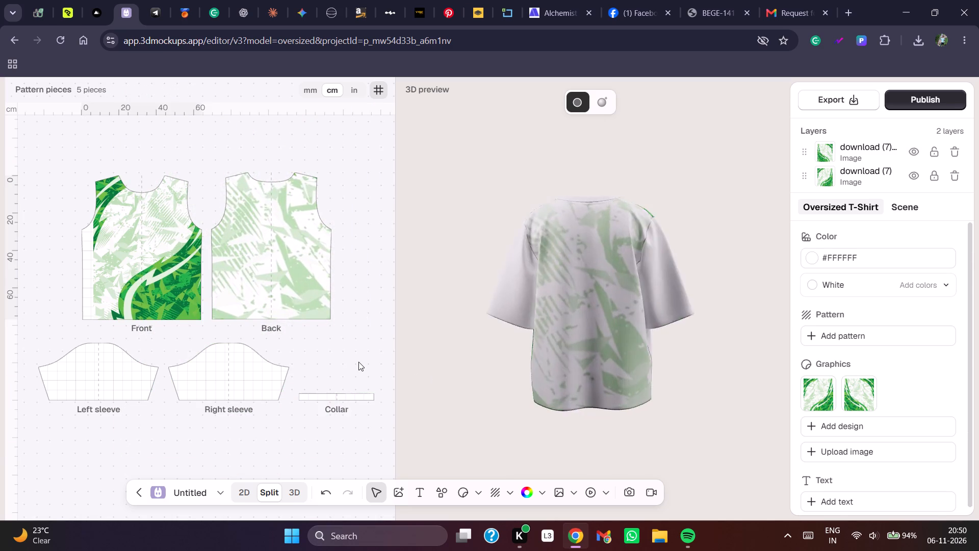
drag(358, 362, 406, 361)
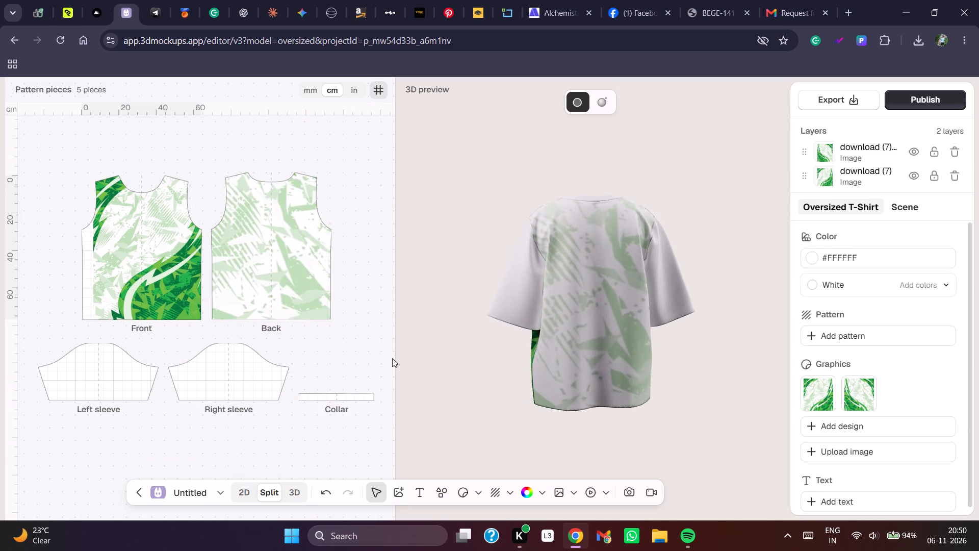
Lock the back graphic's layer.
click(273, 276)
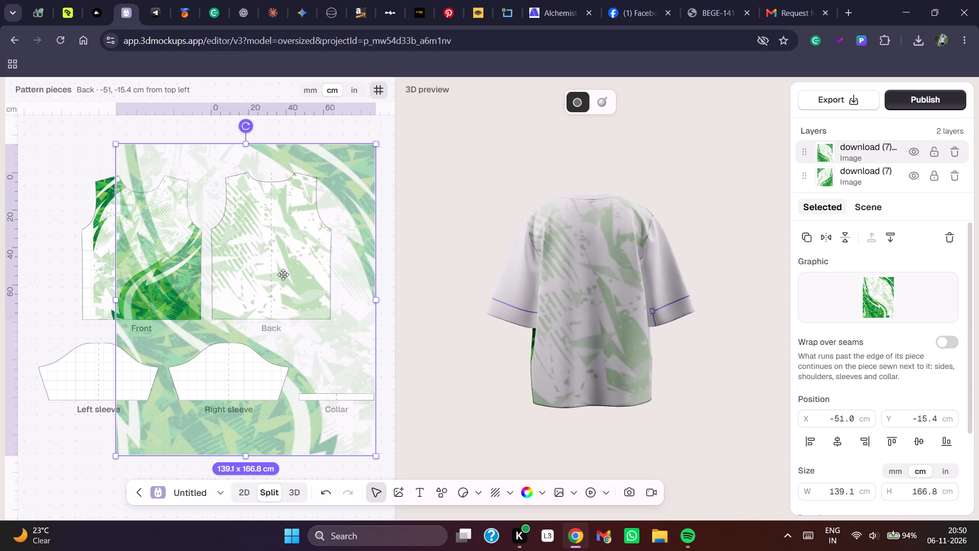
click(483, 265)
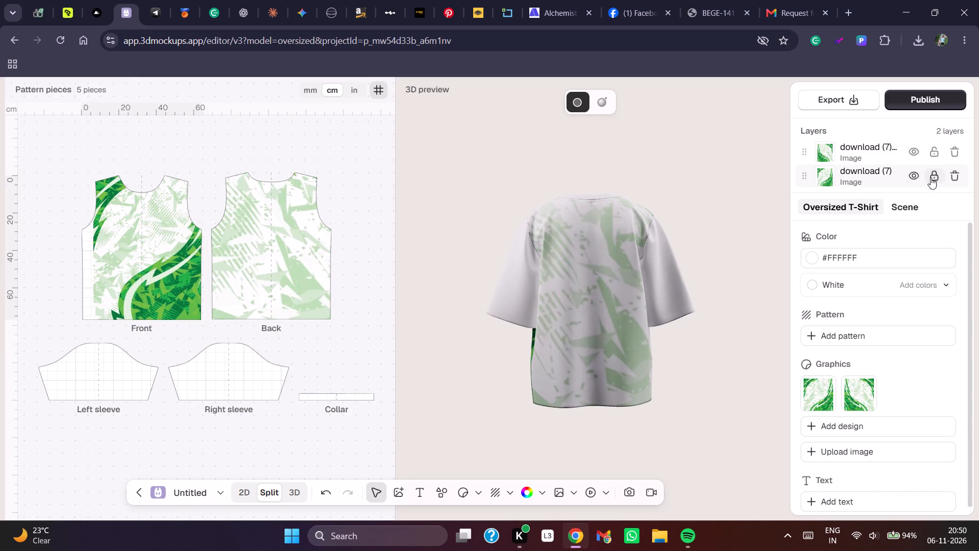
click(933, 159)
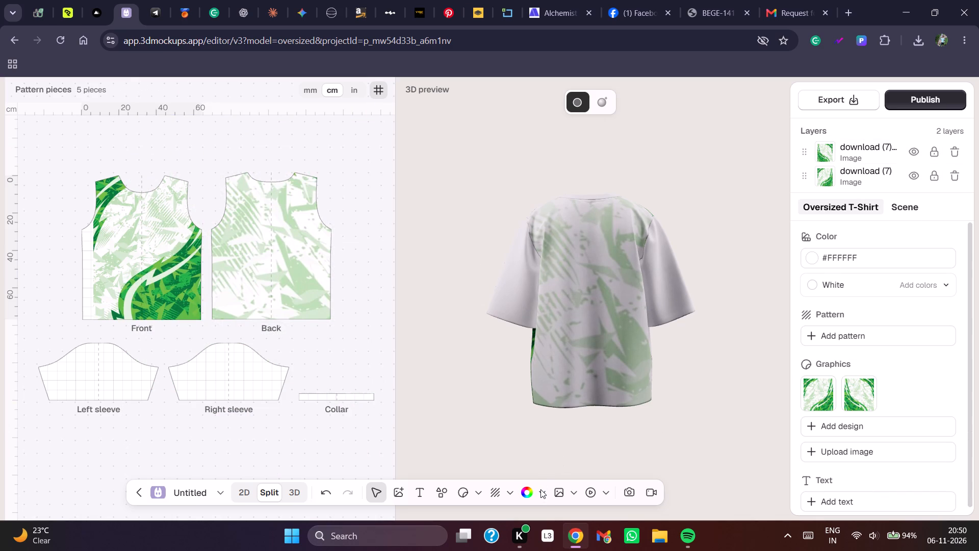
Set the T-shirt's solid base colour to black, #0A0A0A, and check the front in the 3D preview.
click(540, 489)
click(481, 428)
click(625, 437)
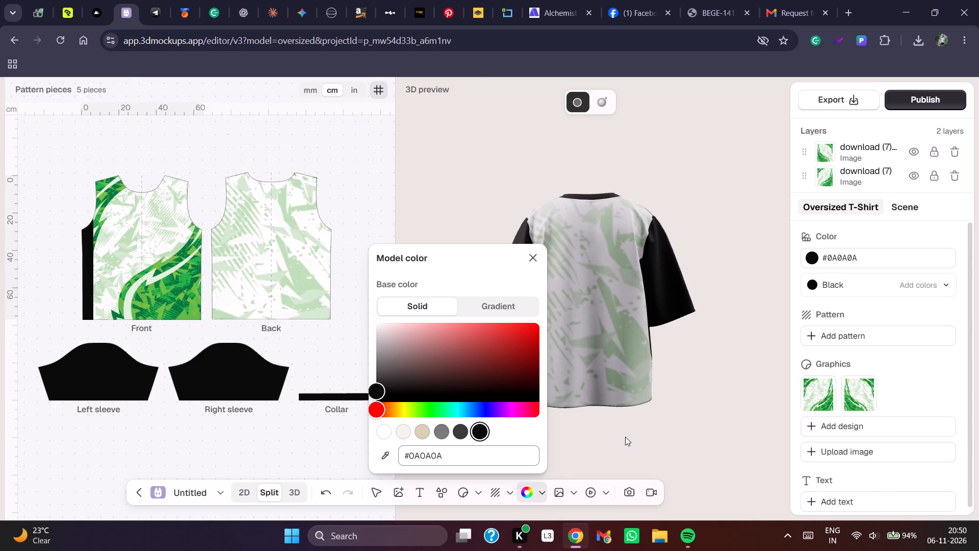
drag(717, 437, 682, 425)
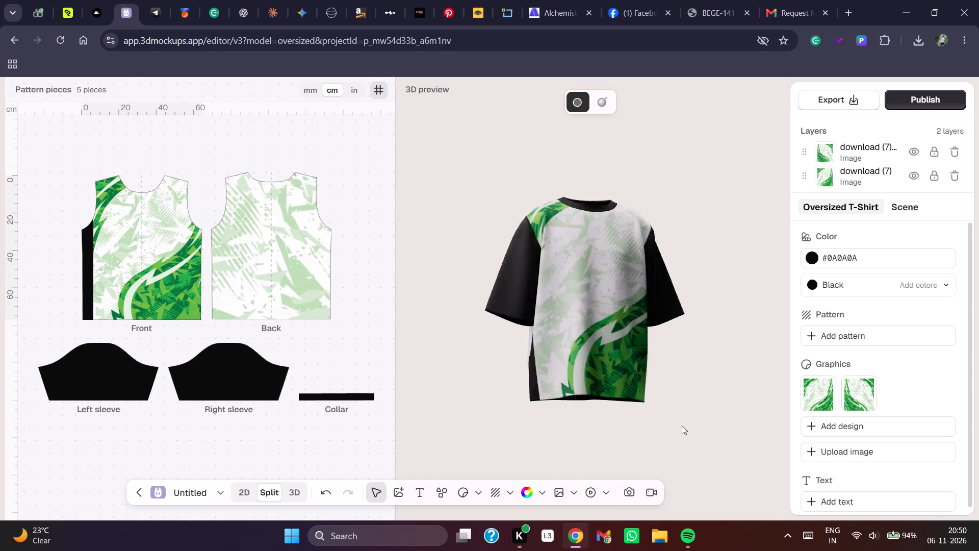
Unlock the front graphic's layer, "download (7)".
drag(682, 425, 504, 438)
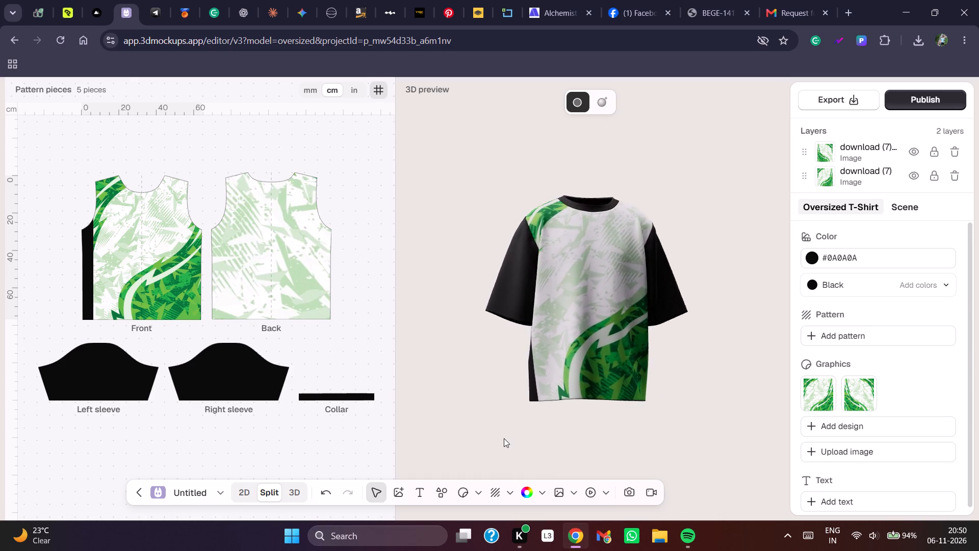
drag(504, 438, 168, 449)
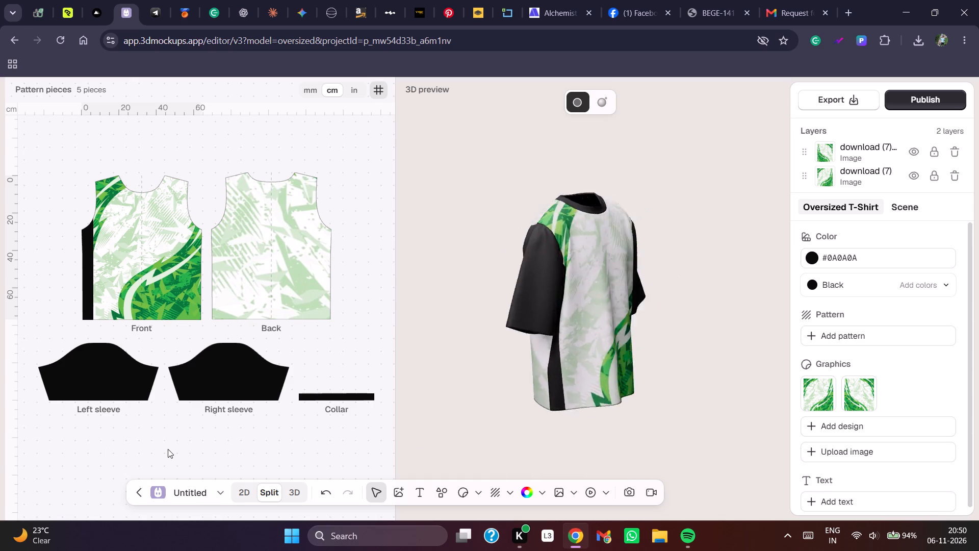
drag(168, 449, 119, 442)
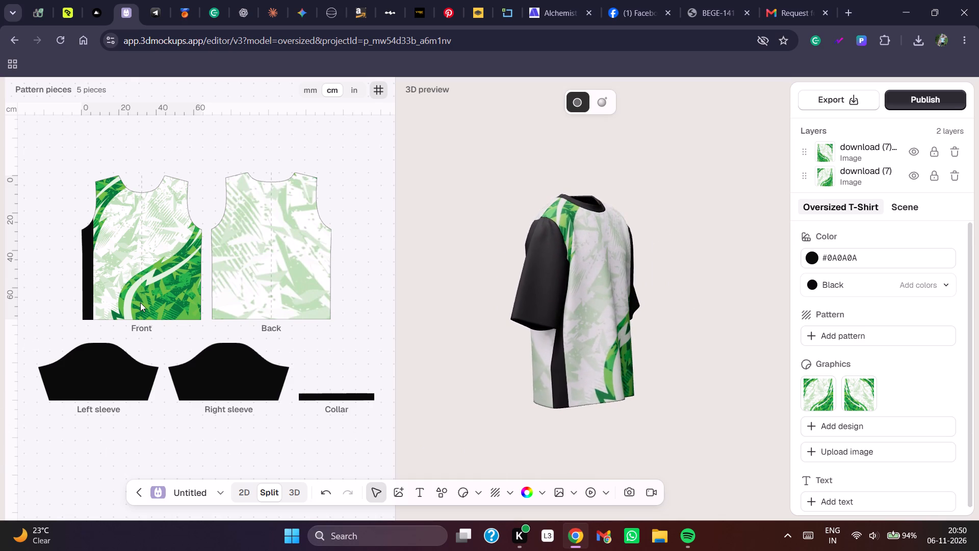
click(140, 303)
click(141, 290)
drag(141, 283, 127, 282)
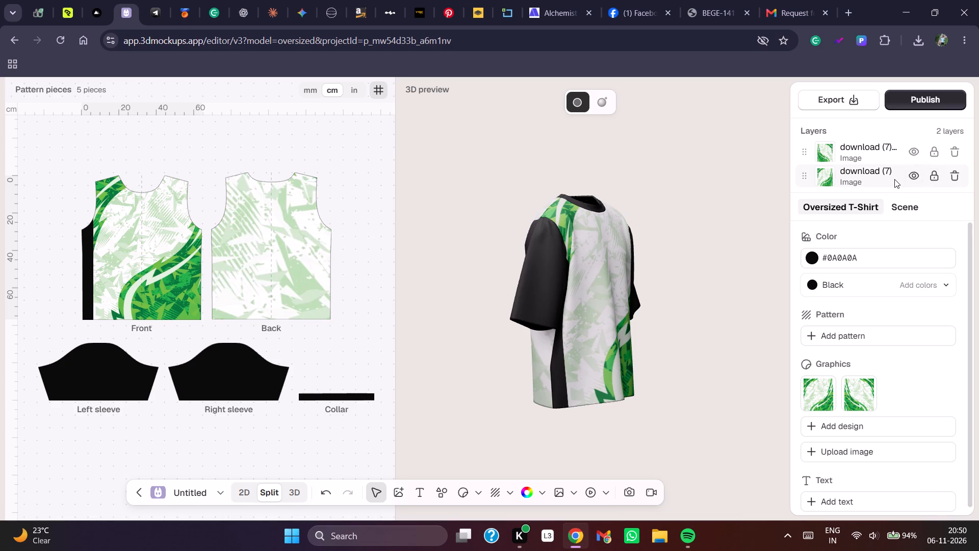
click(894, 179)
click(814, 173)
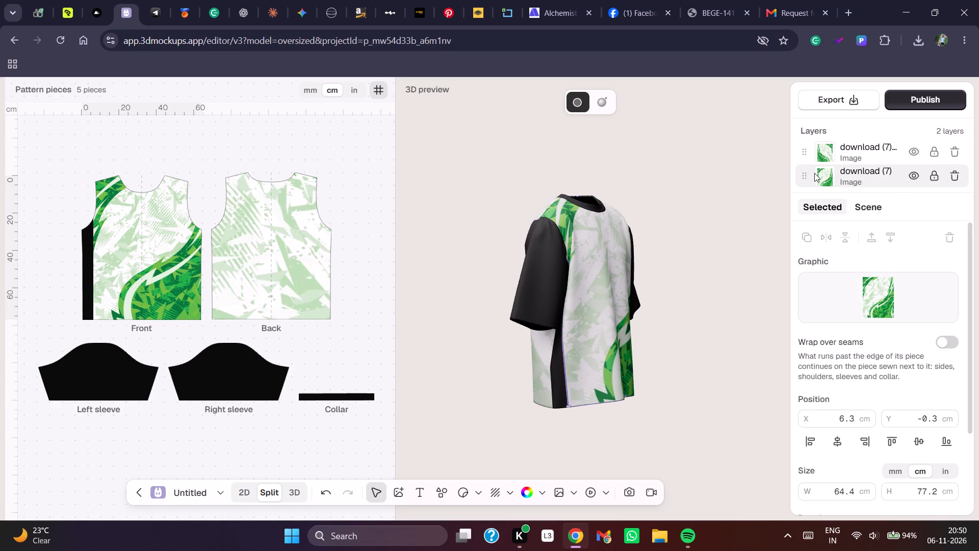
drag(648, 258, 563, 272)
click(304, 240)
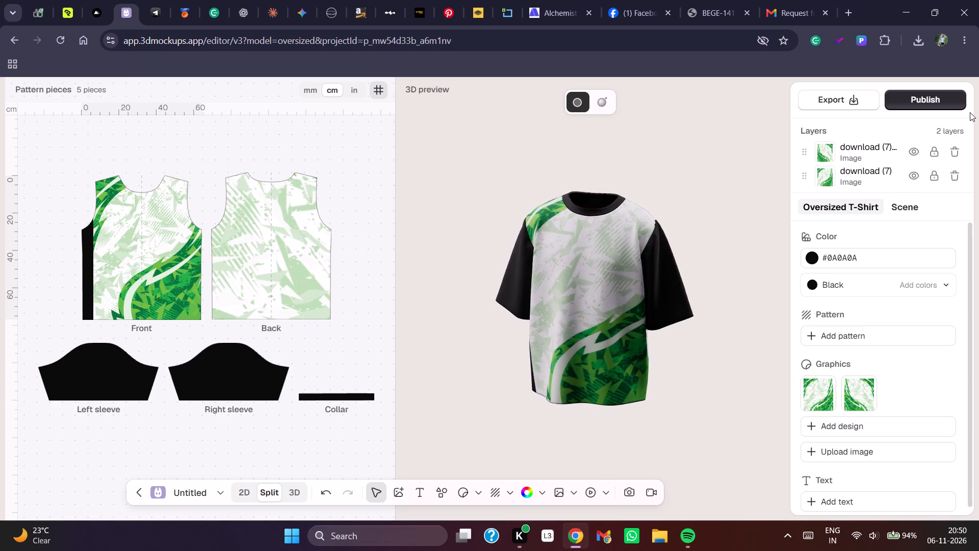
click(864, 148)
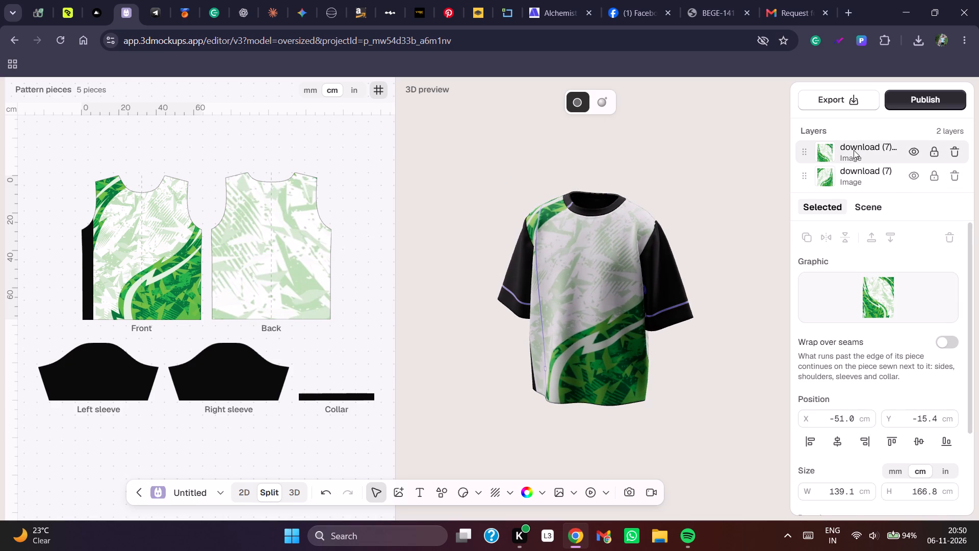
click(835, 172)
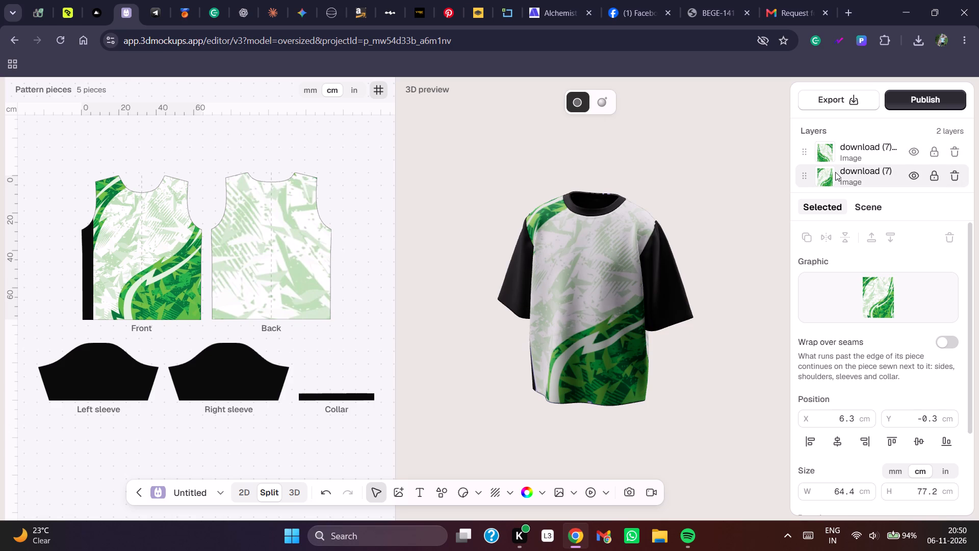
click(835, 172)
click(916, 178)
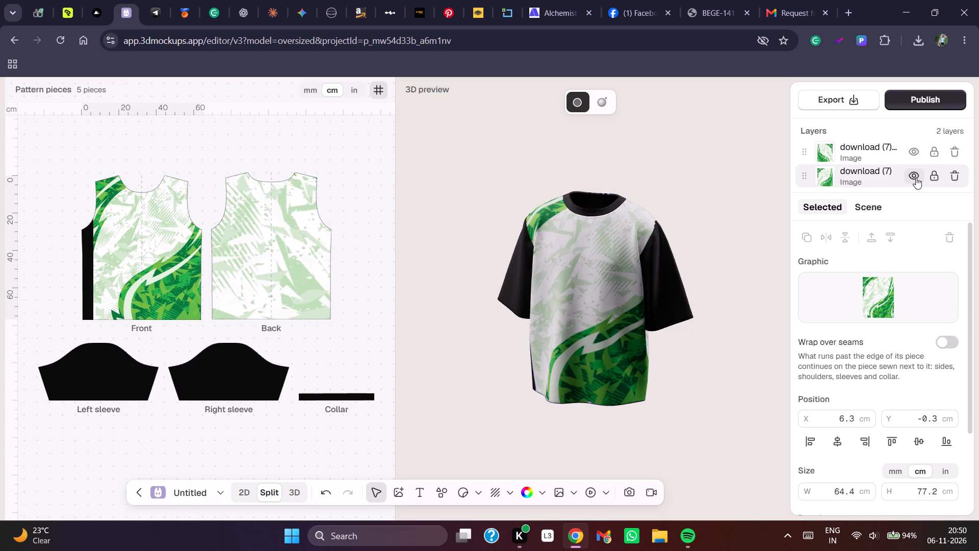
click(916, 178)
click(934, 180)
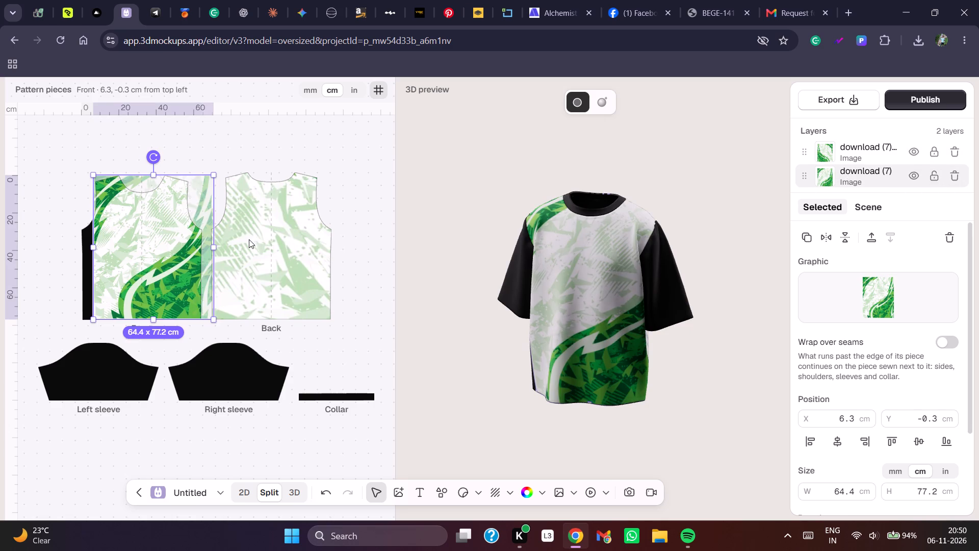
Move the front graphic to X 0, Y 0 cm so it spans the front piece's full width, and check the shirt in 3D.
drag(192, 257, 182, 262)
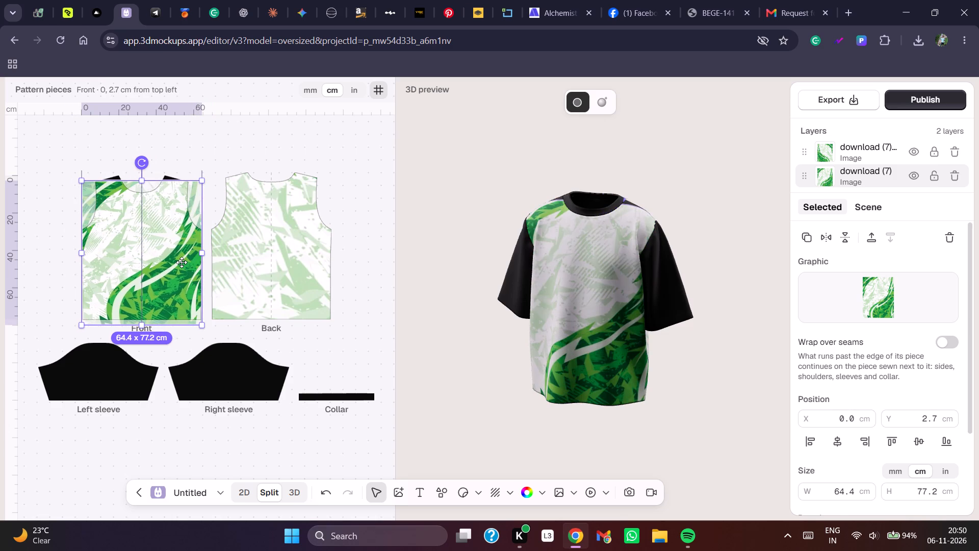
drag(182, 262, 181, 258)
click(41, 286)
drag(436, 294, 738, 272)
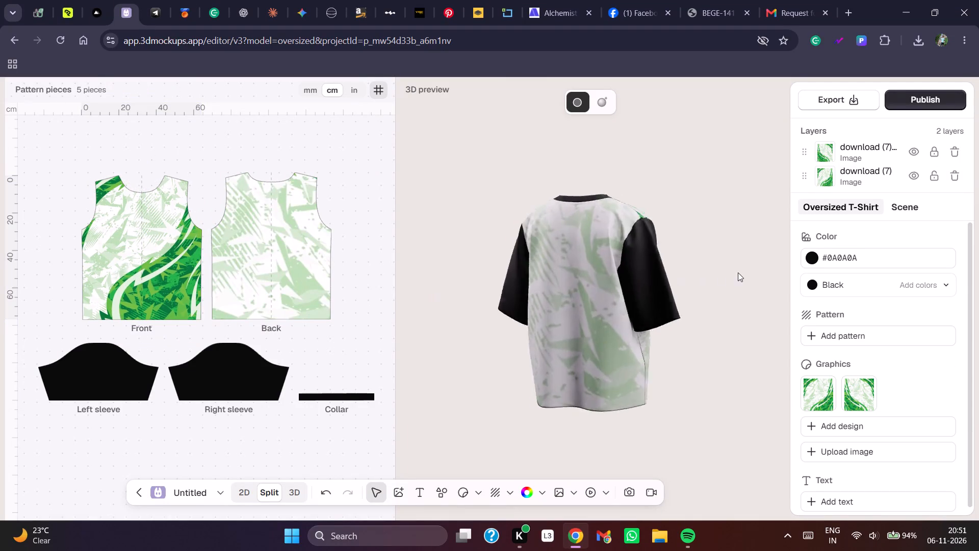
drag(738, 272, 701, 332)
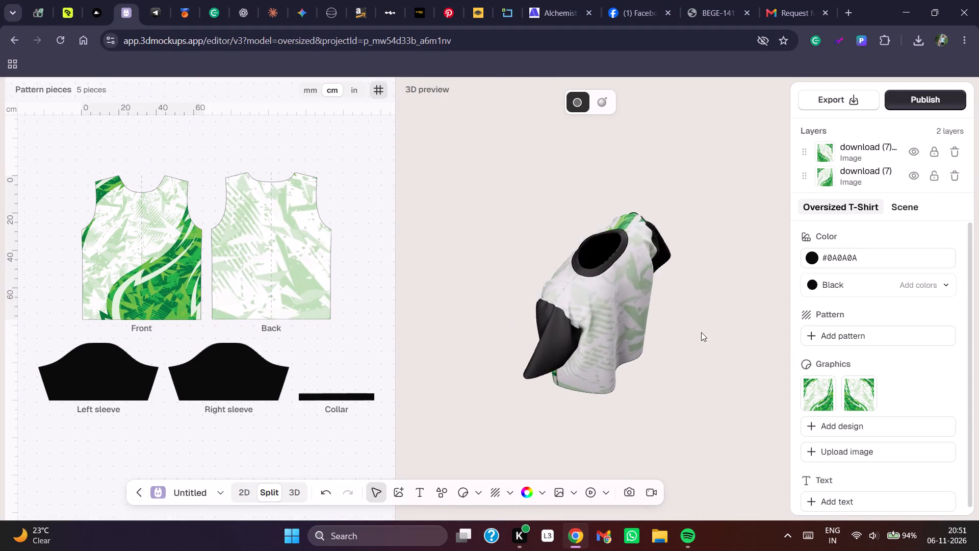
drag(701, 332, 669, 284)
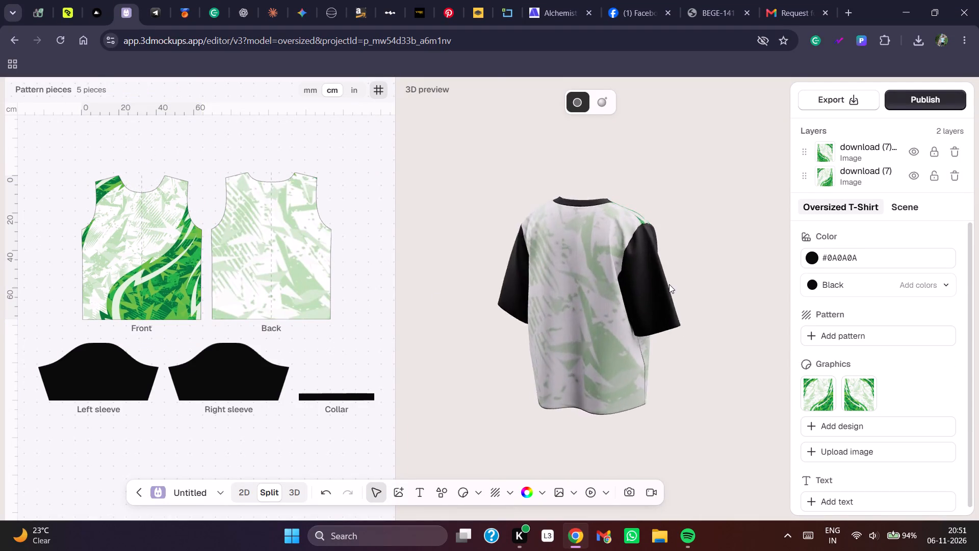
drag(669, 284, 494, 278)
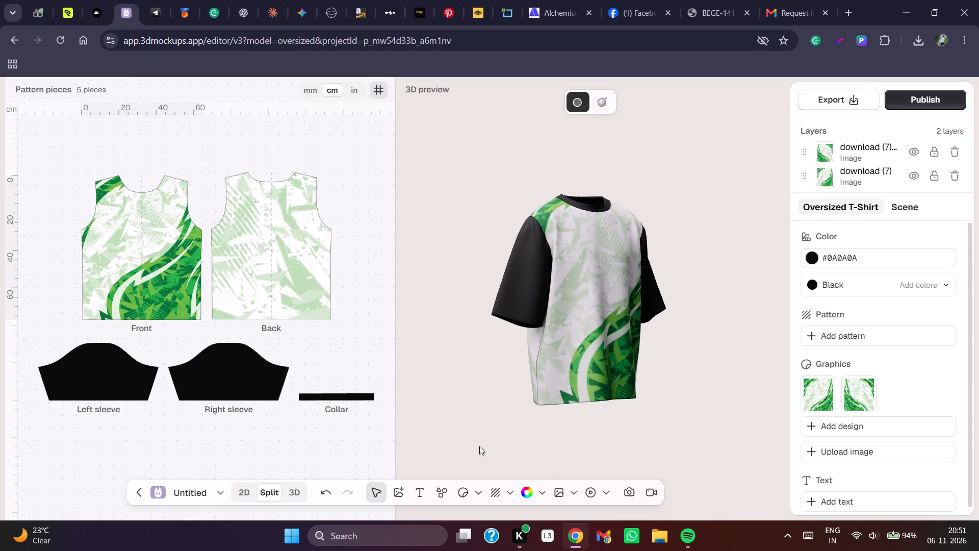
Set the T-shirt's solid base colour to white, #FFFFFF, and check the sleeves, sides and back in the 3D preview.
click(544, 491)
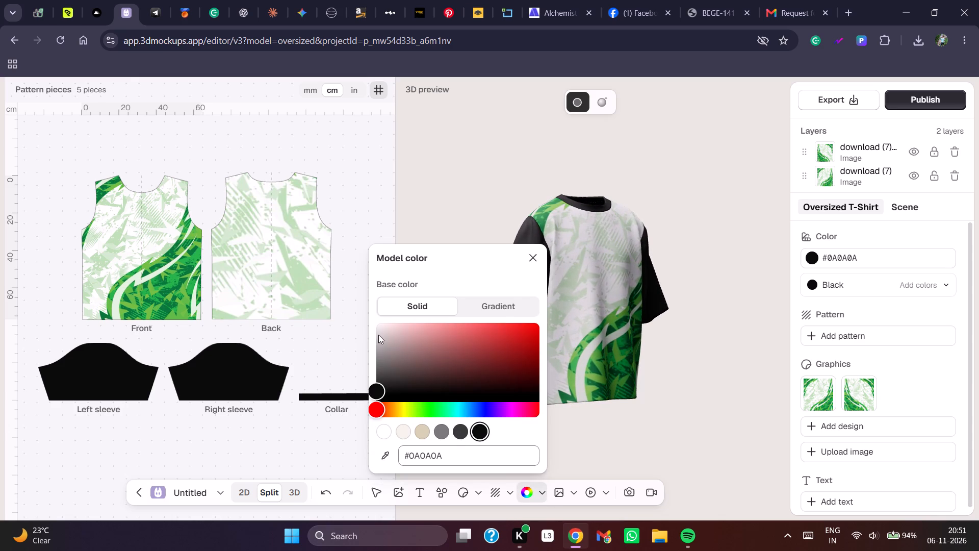
drag(378, 334, 374, 302)
click(473, 141)
drag(473, 141, 635, 152)
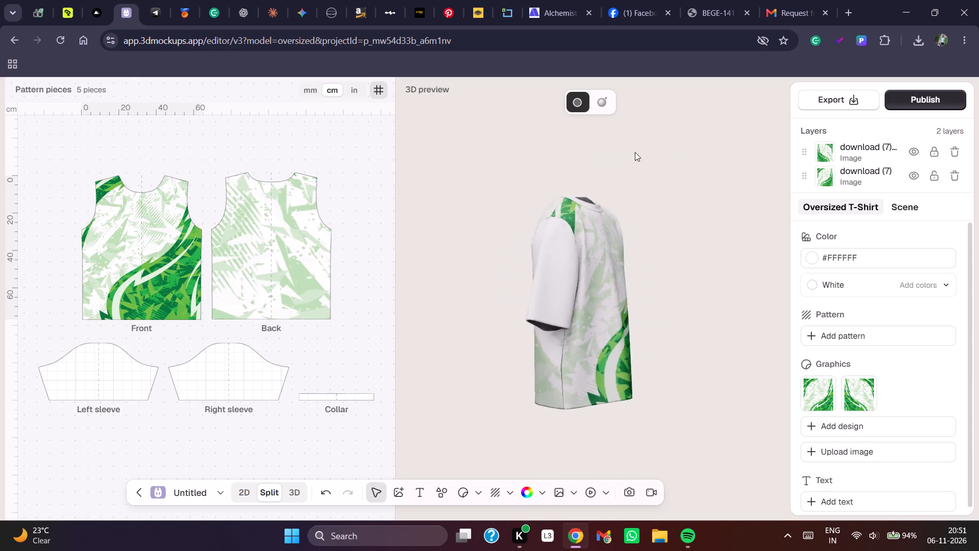
drag(635, 152, 641, 137)
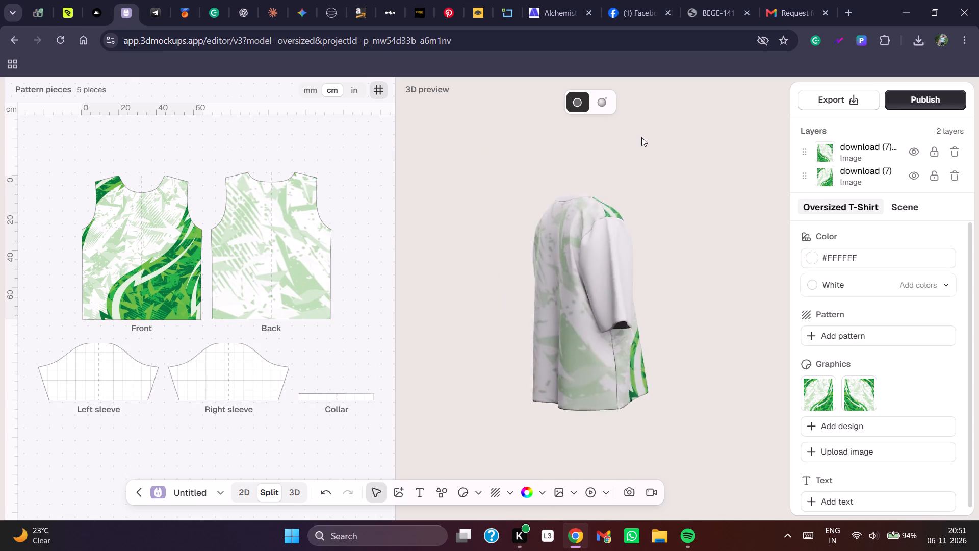
drag(641, 137, 391, 137)
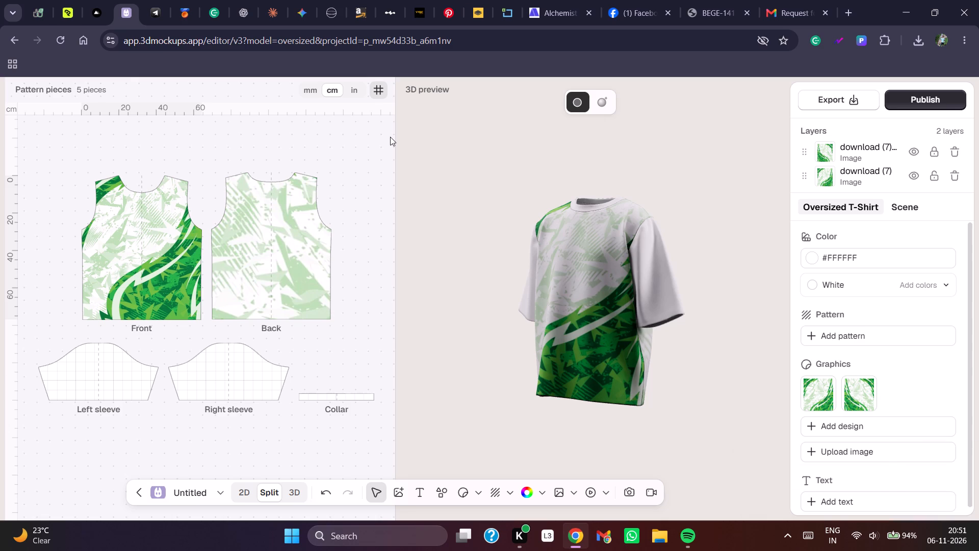
drag(479, 167, 646, 183)
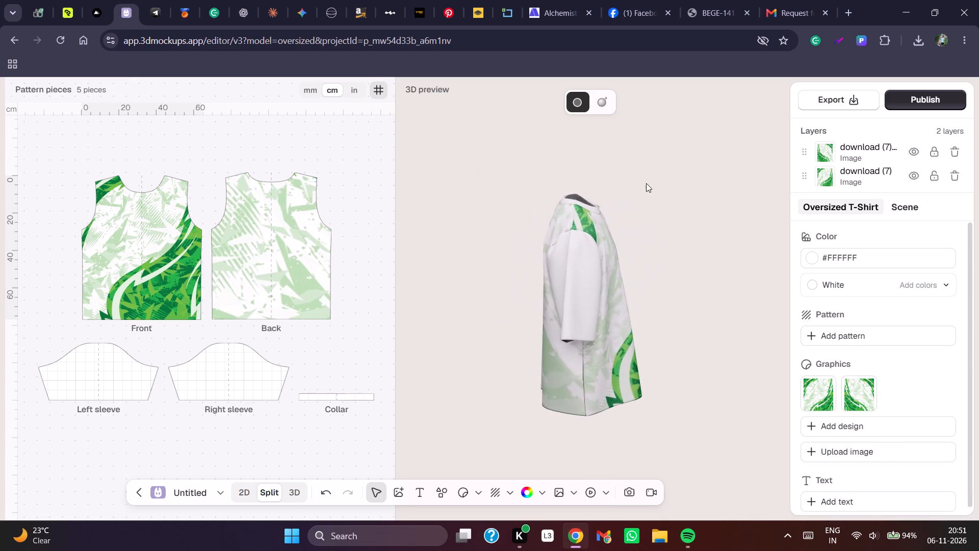
drag(646, 183, 571, 196)
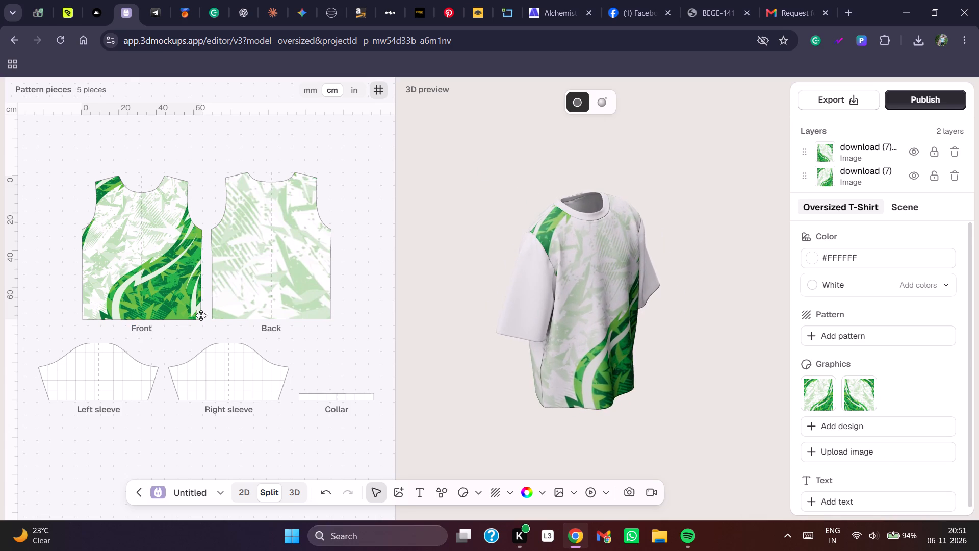
Duplicate the front graphic and lock the copy's layer.
click(172, 272)
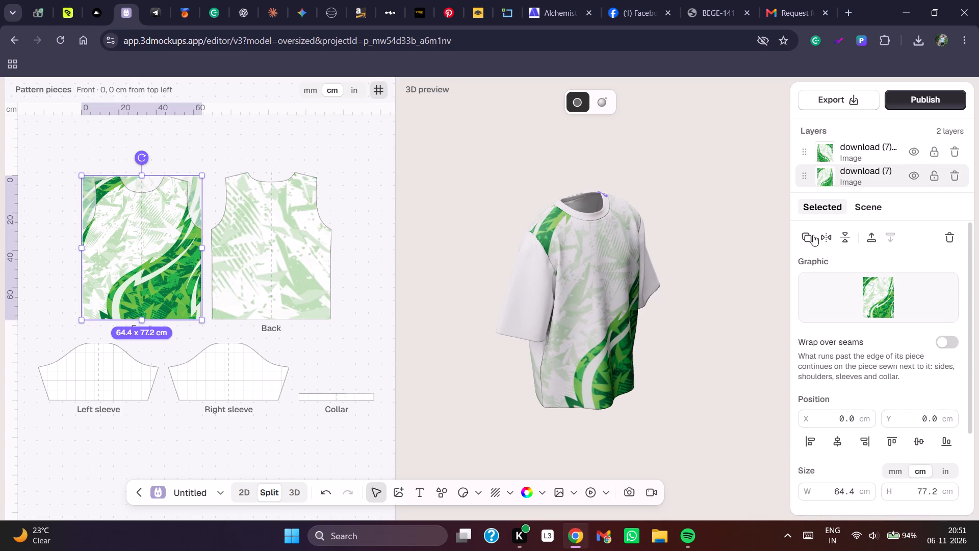
click(808, 235)
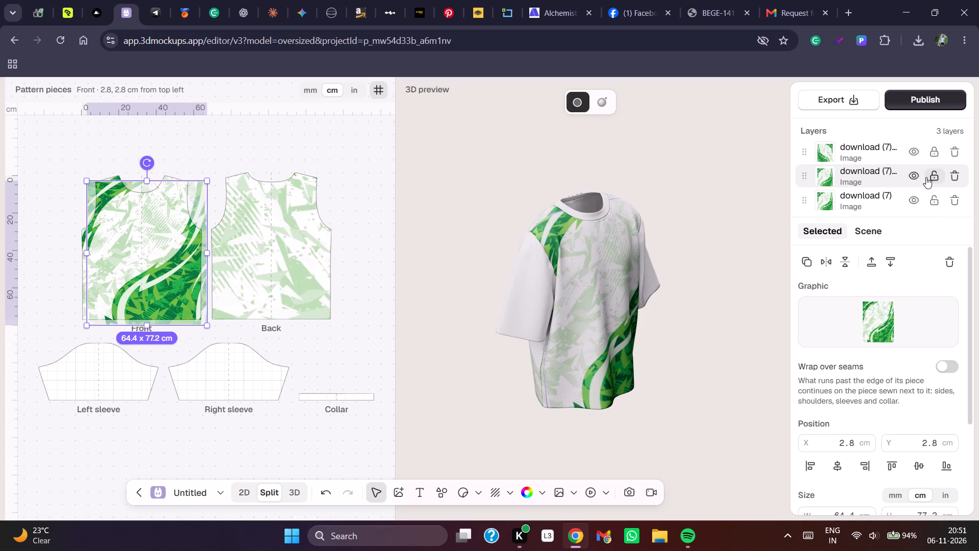
click(933, 177)
Place the unlocked original graphic on the left sleeve, rotated about a quarter turn counterclockwise, at about X -14.7, Y 2.8 cm.
click(123, 264)
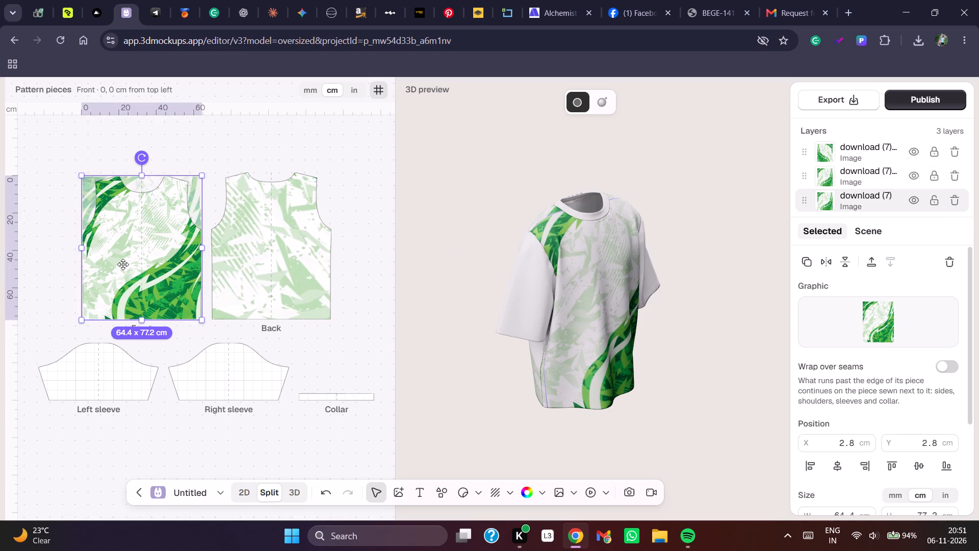
drag(138, 260, 80, 366)
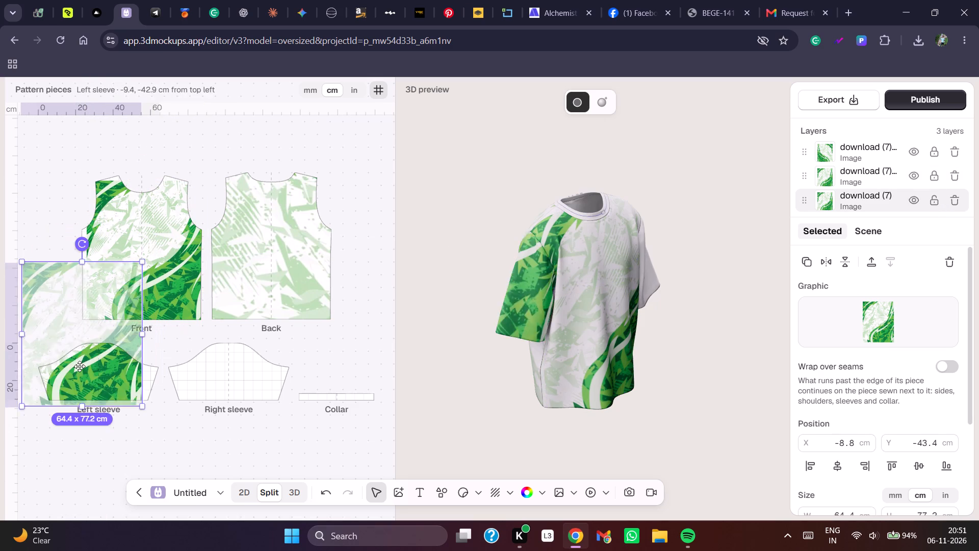
drag(80, 366, 82, 384)
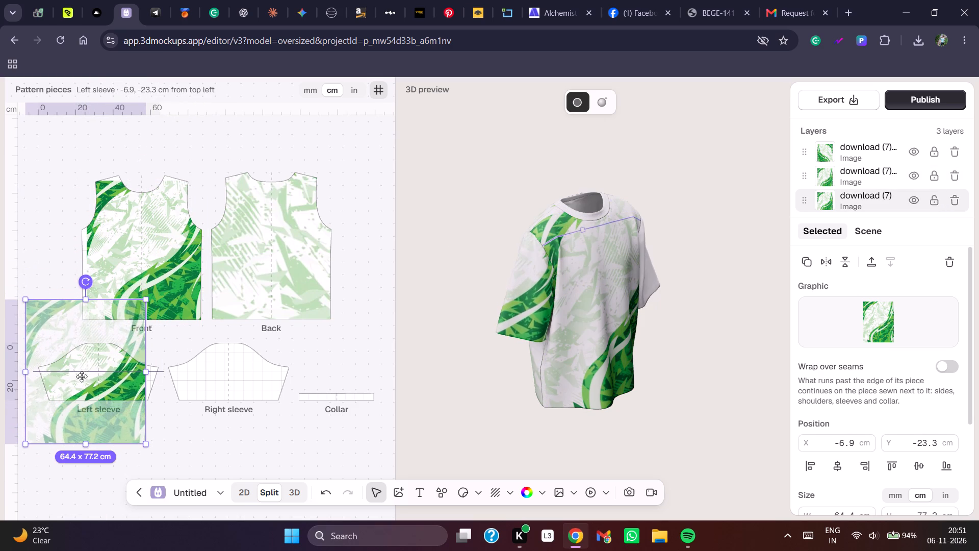
drag(88, 285, 0, 347)
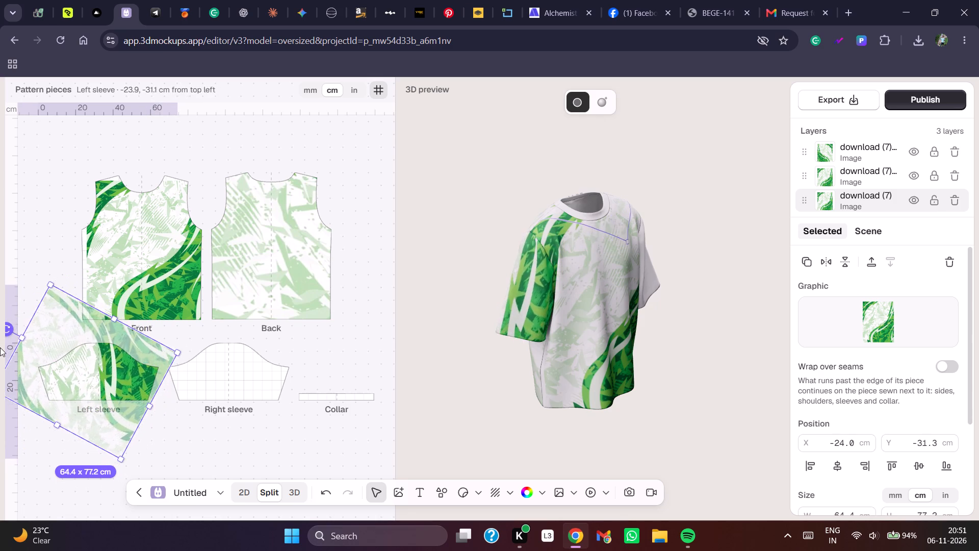
drag(0, 347, 0, 382)
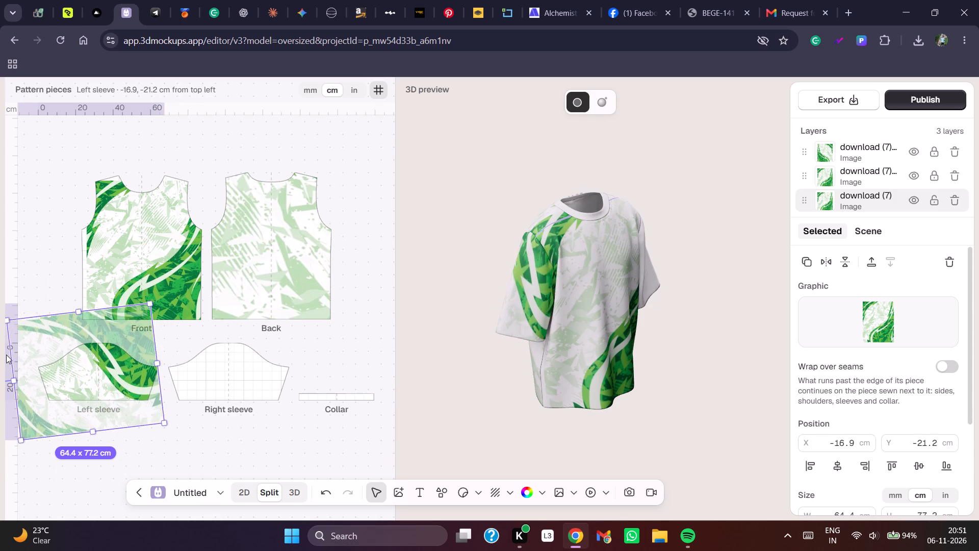
drag(4, 380, 4, 372)
drag(85, 362, 107, 384)
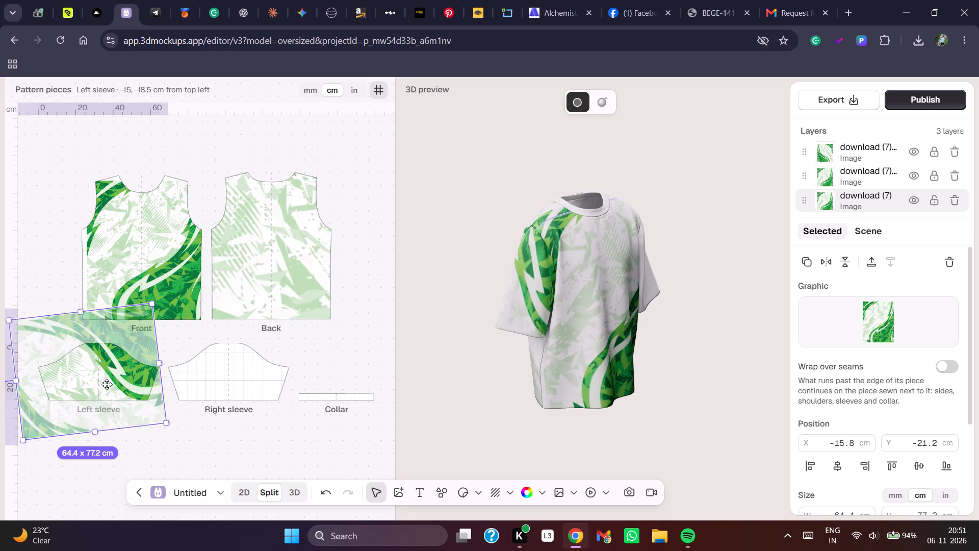
drag(107, 384, 114, 390)
drag(29, 413, 29, 405)
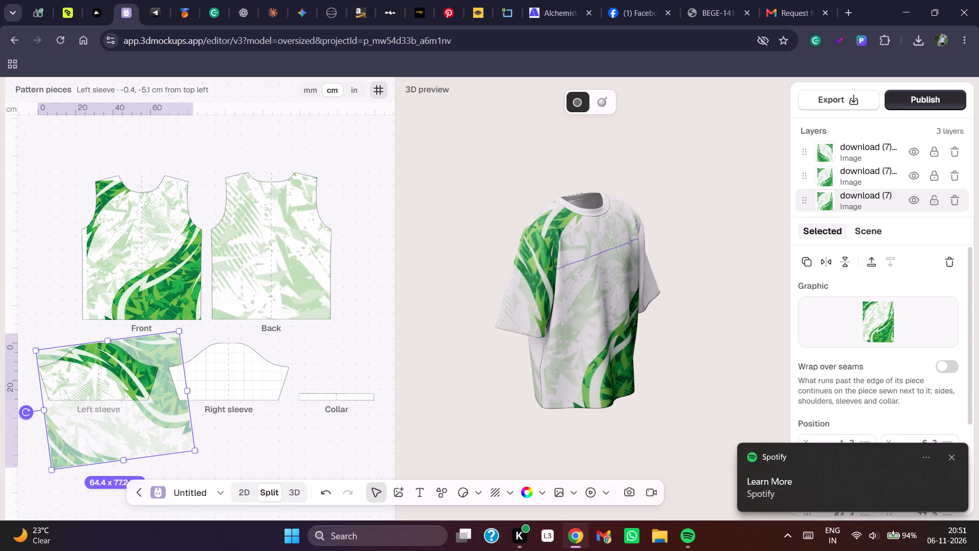
drag(29, 405, 29, 398)
drag(131, 390, 104, 403)
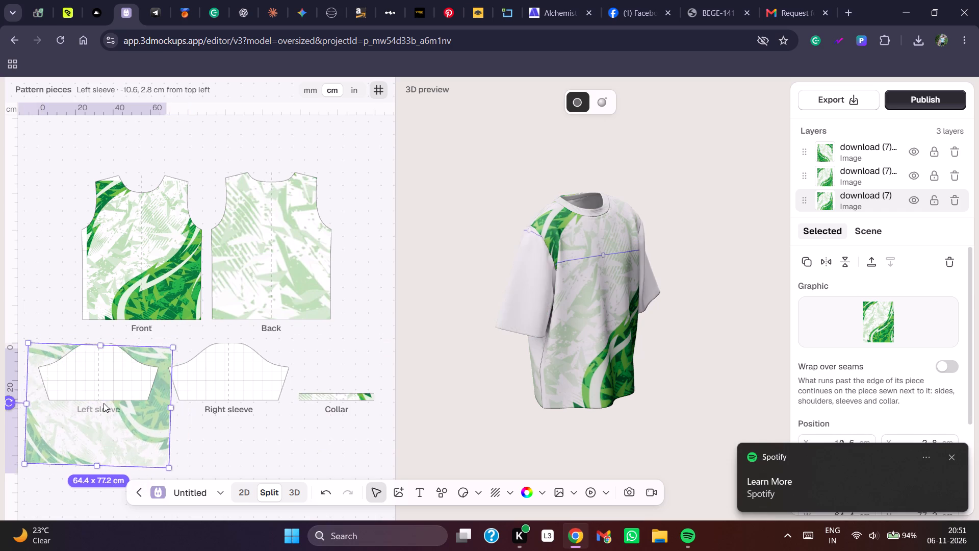
drag(104, 403, 100, 436)
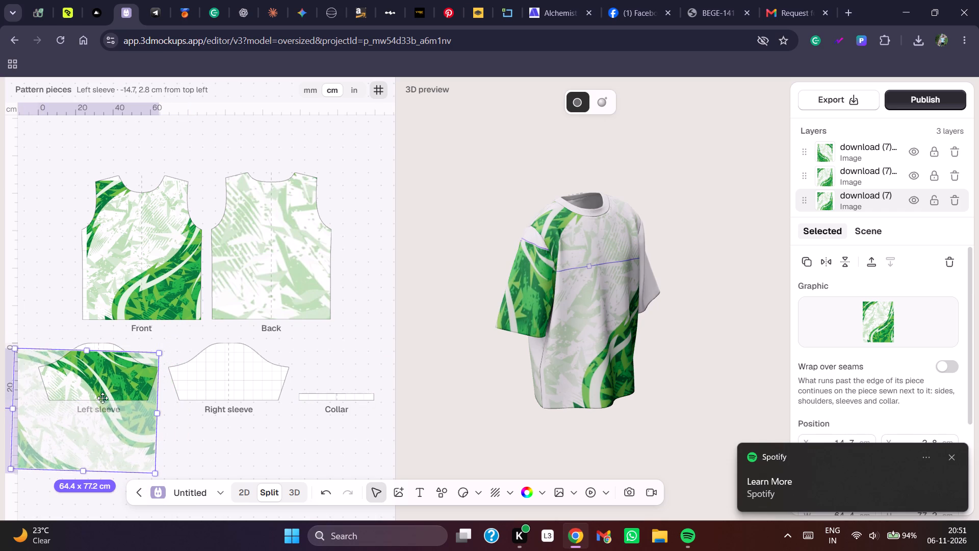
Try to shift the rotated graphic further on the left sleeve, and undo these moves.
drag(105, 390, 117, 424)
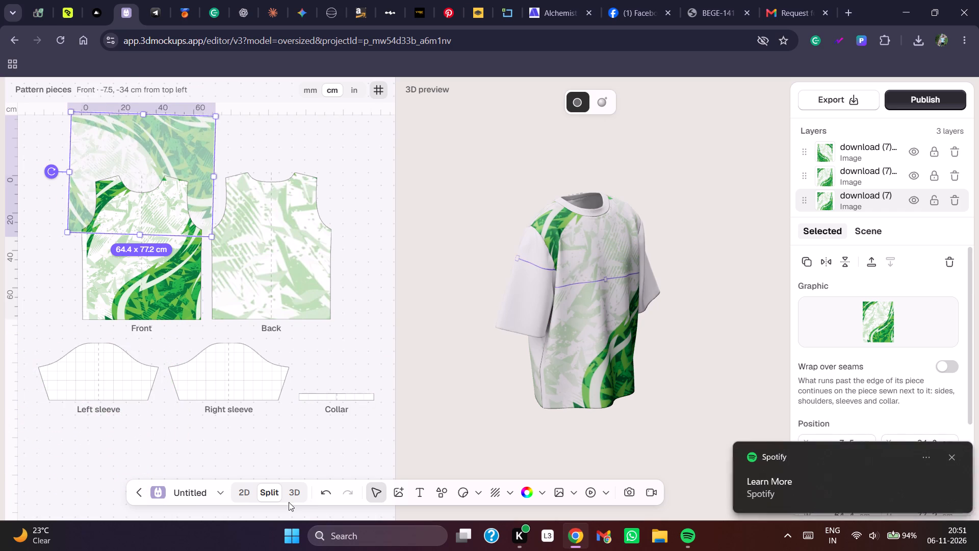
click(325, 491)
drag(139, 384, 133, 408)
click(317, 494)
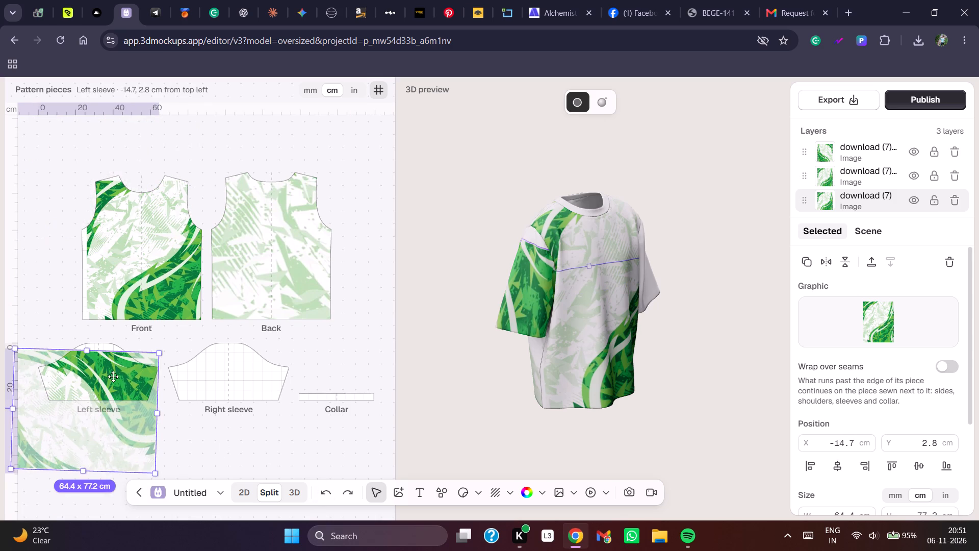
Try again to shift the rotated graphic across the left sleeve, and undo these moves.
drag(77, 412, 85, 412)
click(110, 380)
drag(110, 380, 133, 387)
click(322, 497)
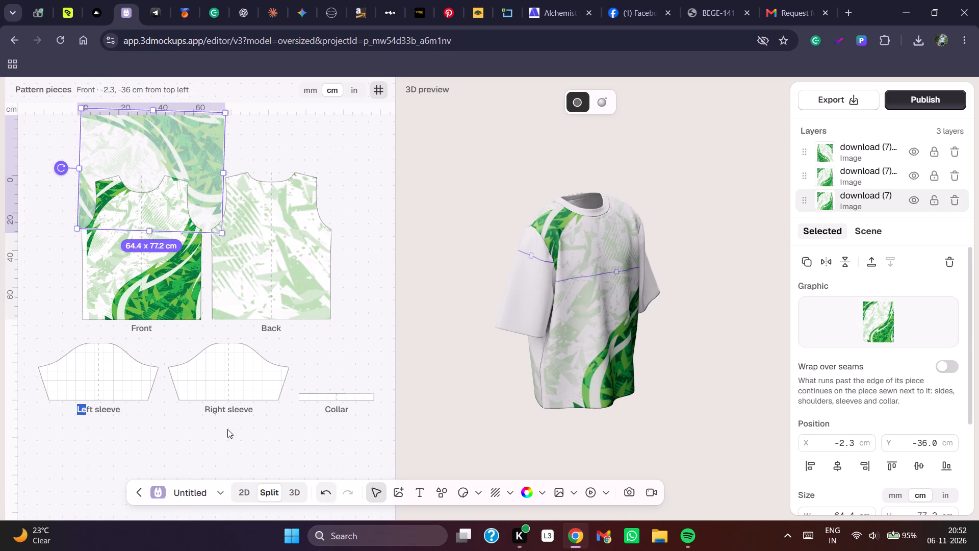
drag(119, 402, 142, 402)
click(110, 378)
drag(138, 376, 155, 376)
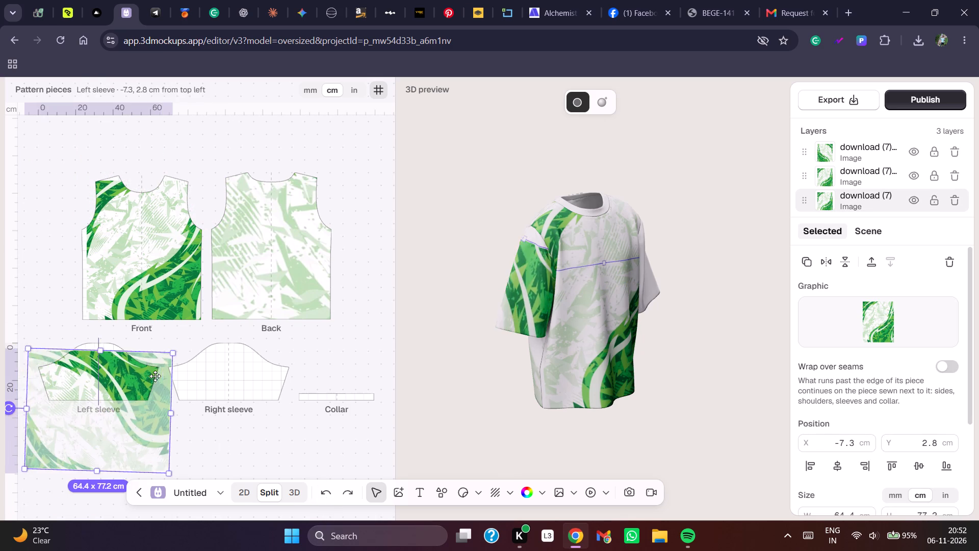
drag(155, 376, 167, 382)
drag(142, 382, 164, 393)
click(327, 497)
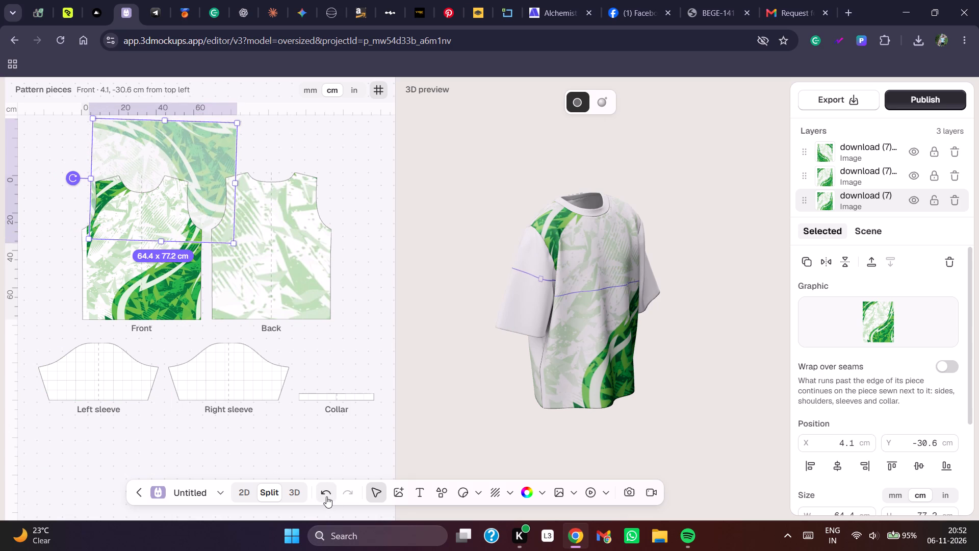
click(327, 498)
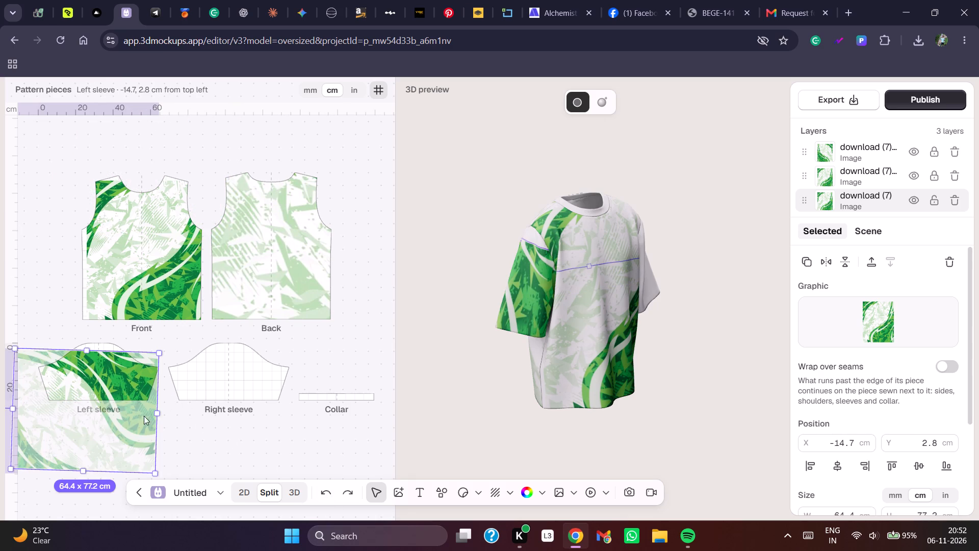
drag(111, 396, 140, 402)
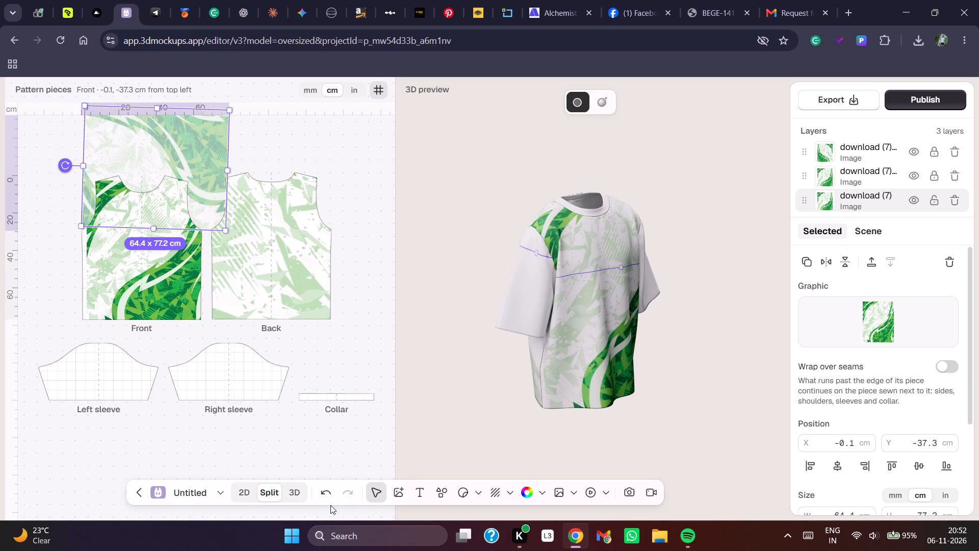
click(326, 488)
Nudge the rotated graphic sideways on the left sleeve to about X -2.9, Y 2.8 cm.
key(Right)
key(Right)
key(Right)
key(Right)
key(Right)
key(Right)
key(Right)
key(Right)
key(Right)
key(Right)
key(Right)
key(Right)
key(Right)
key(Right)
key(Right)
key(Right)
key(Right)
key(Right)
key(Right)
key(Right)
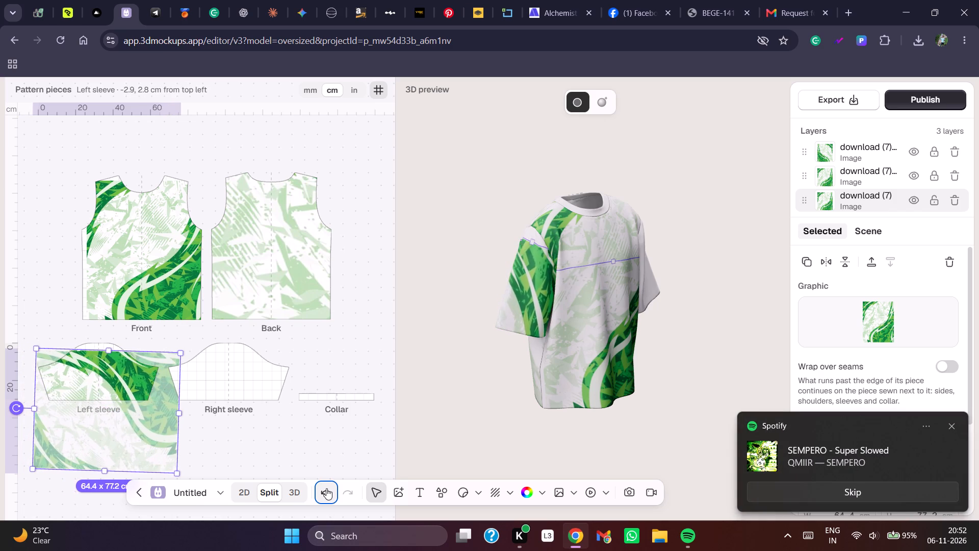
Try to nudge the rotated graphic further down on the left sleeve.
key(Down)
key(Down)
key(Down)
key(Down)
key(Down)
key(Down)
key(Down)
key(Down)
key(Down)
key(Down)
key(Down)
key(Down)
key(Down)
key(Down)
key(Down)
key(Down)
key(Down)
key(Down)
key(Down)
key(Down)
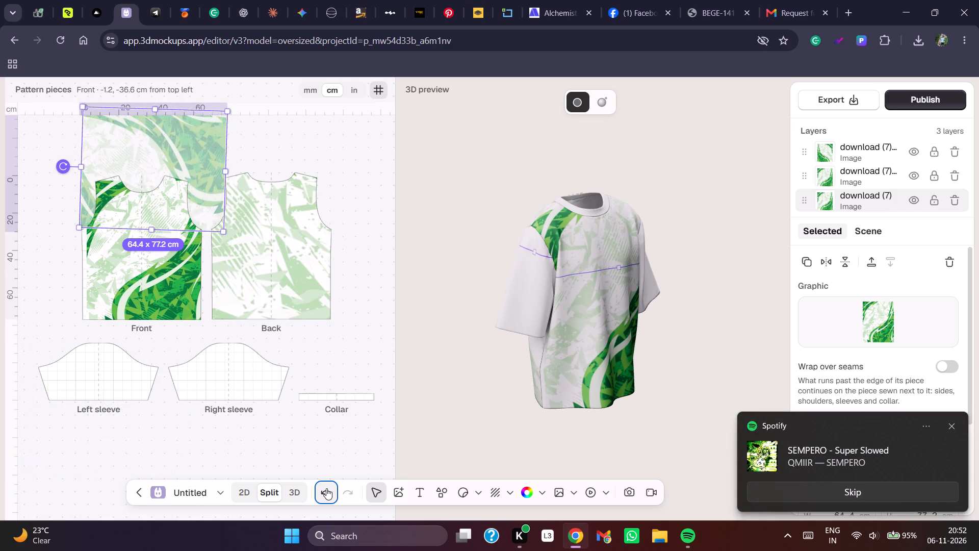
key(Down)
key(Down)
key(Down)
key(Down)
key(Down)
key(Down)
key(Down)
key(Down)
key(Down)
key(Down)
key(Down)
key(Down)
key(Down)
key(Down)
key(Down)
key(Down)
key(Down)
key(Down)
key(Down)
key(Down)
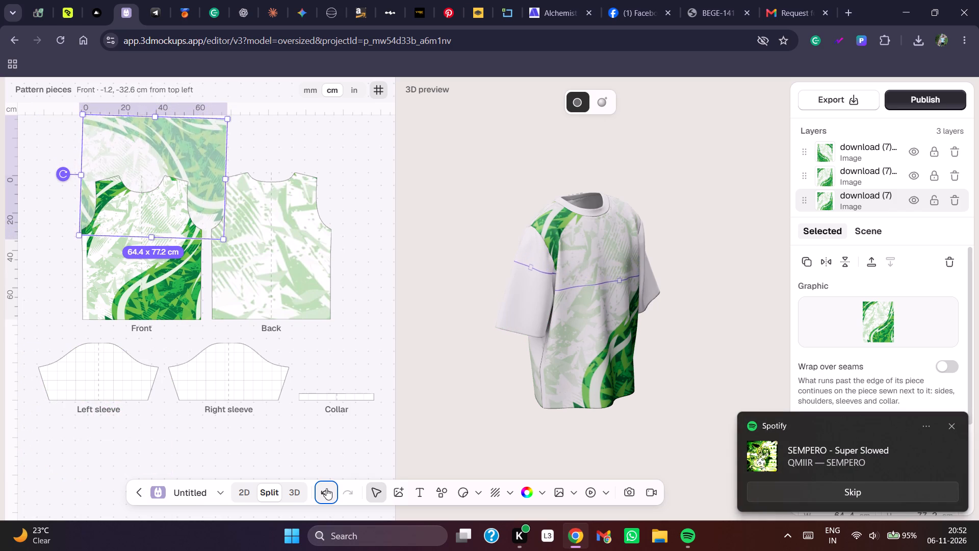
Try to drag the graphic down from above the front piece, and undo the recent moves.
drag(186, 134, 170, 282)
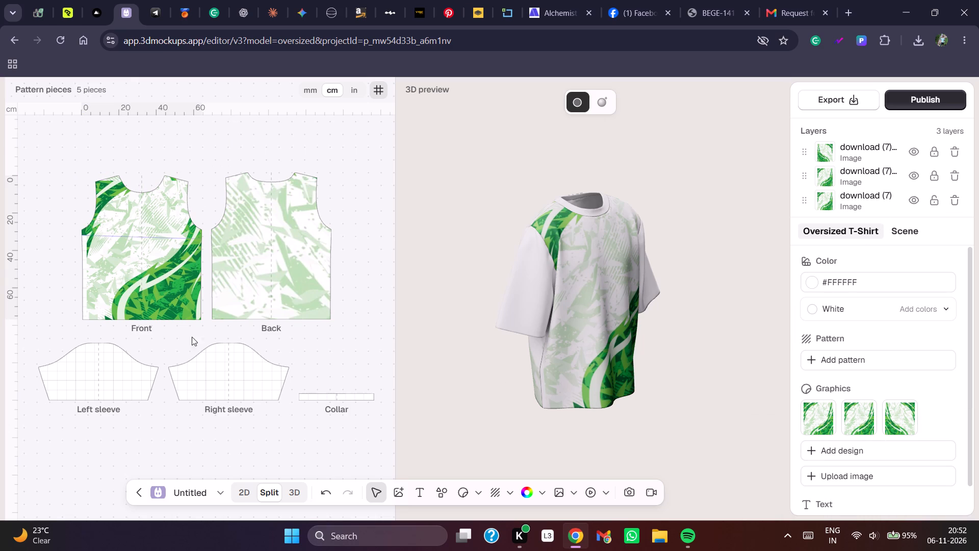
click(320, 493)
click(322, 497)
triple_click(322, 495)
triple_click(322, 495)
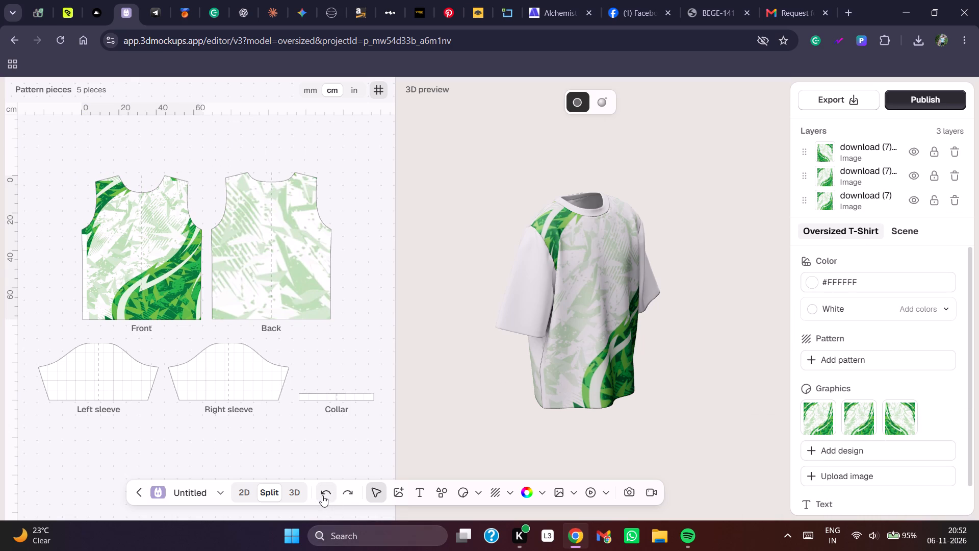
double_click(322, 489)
Toggle the visibility of each of the three graphic layers off and on to locate the unlocked graphic.
click(199, 245)
click(181, 255)
click(889, 160)
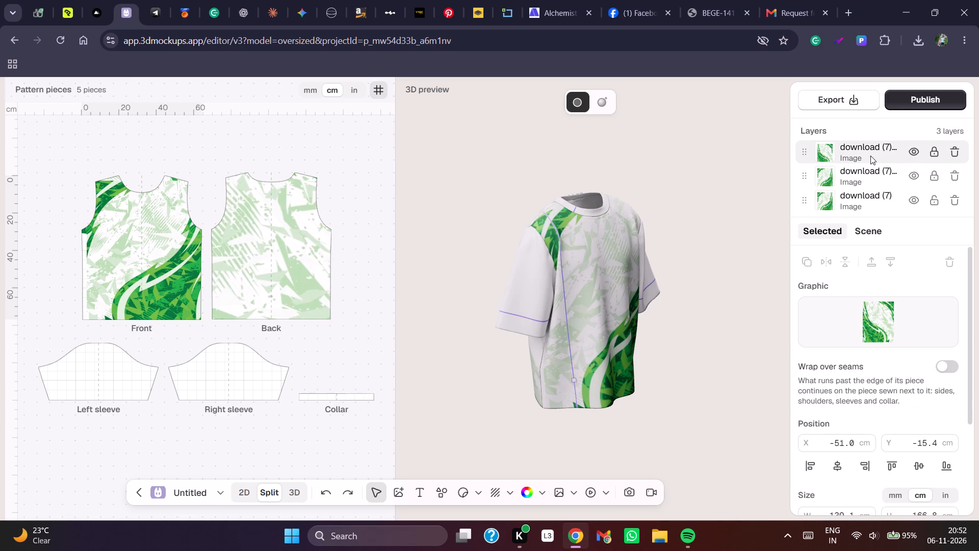
click(911, 152)
click(911, 152)
click(912, 183)
click(912, 183)
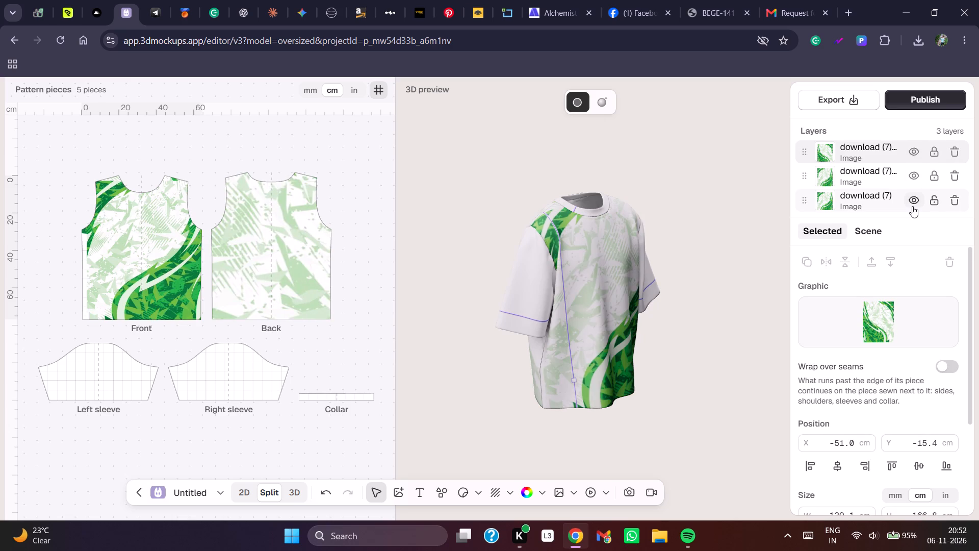
click(912, 206)
click(912, 206)
Move the unlocked graphic from behind the front artwork onto the right sleeve, at about X -29.9, Y -2.7 cm.
click(125, 184)
drag(122, 171, 131, 218)
click(146, 159)
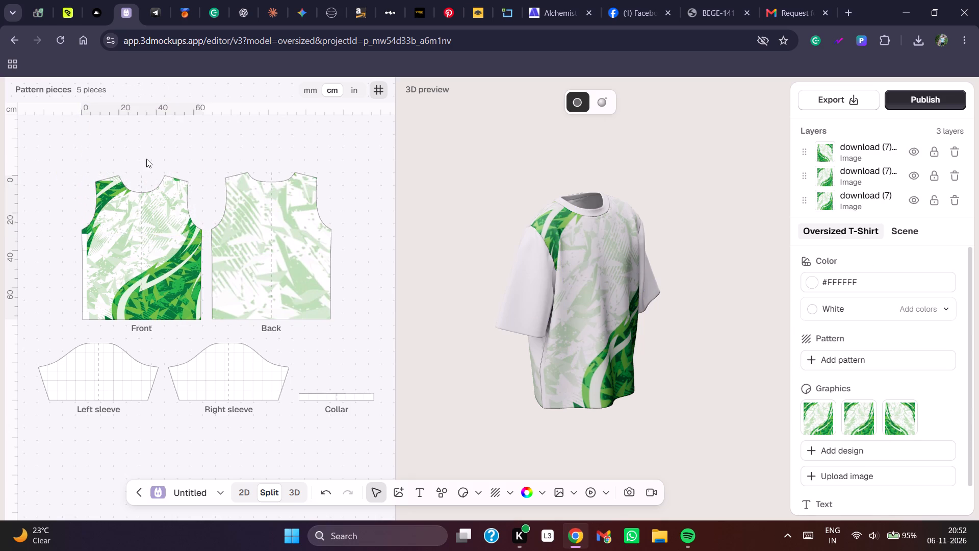
click(146, 159)
click(151, 166)
click(124, 213)
drag(135, 190, 201, 315)
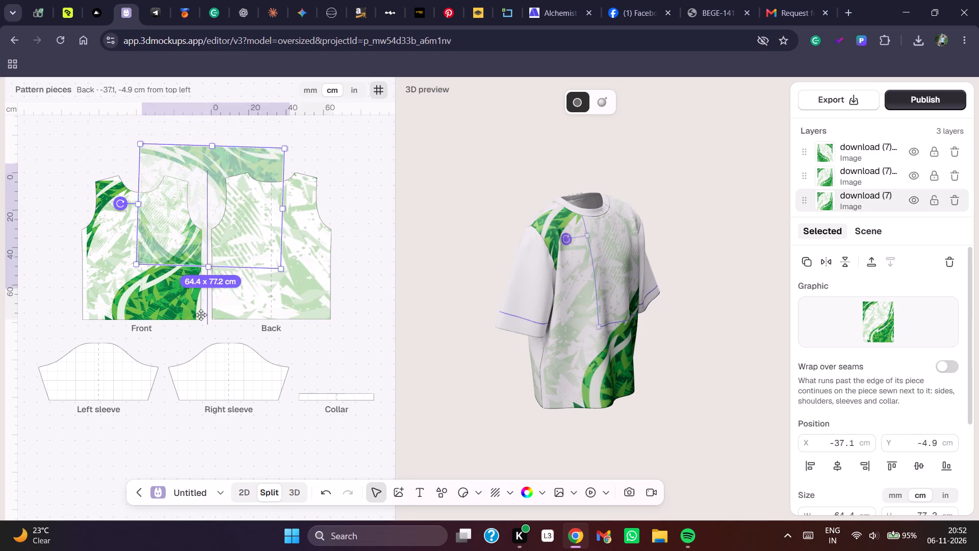
drag(201, 315, 183, 446)
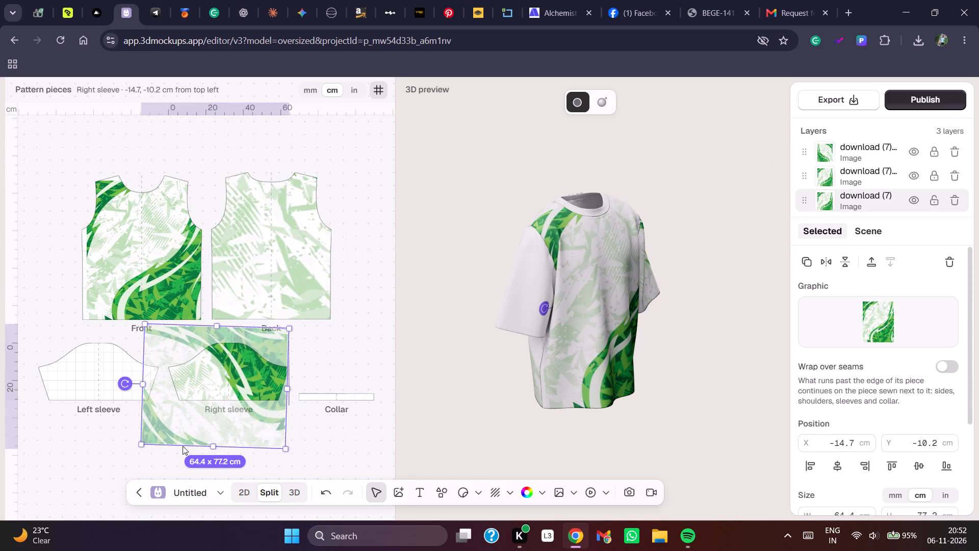
drag(183, 446, 160, 456)
drag(174, 389, 166, 412)
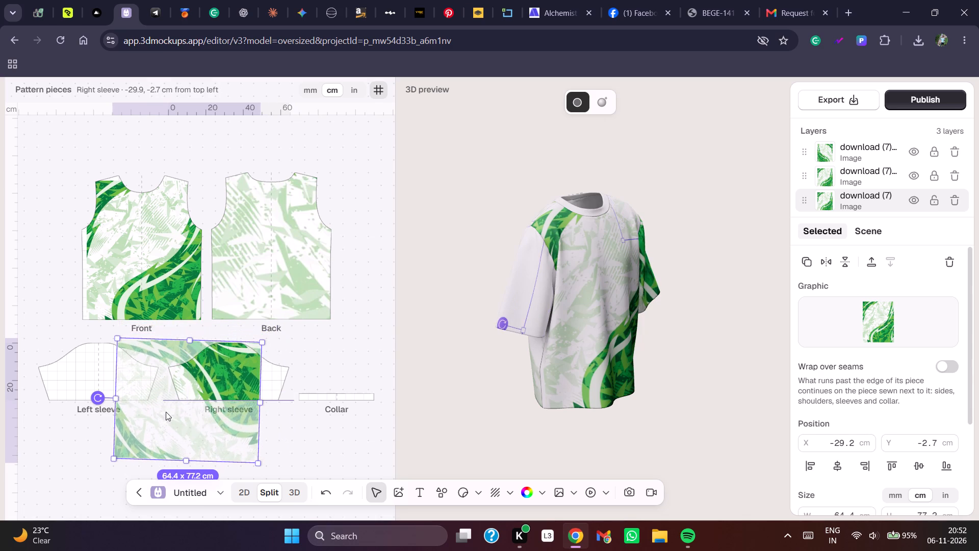
drag(166, 412, 161, 418)
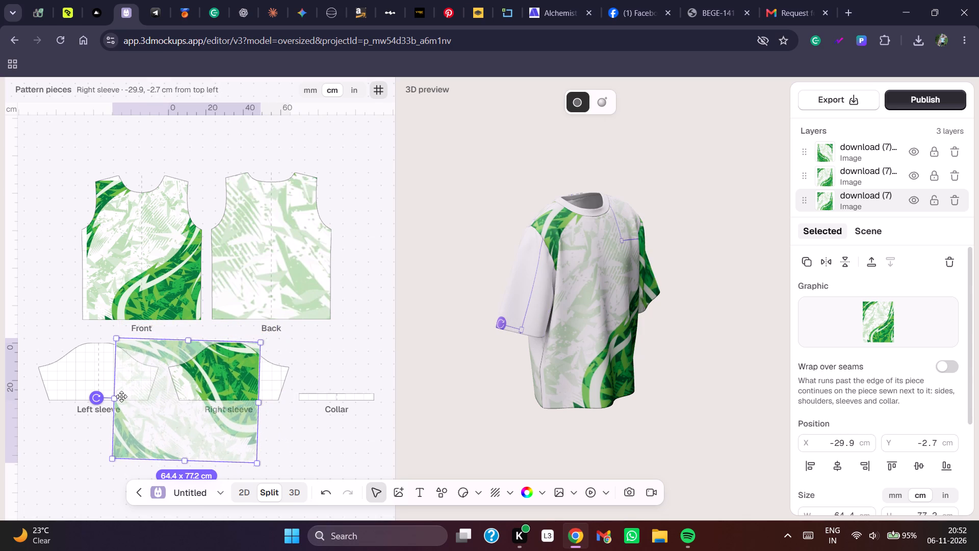
Shift the graphic across the right sleeve and rotate it slightly counterclockwise, at about X -15.0, Y 2.1 cm.
drag(165, 411, 182, 412)
click(218, 380)
drag(214, 380, 241, 389)
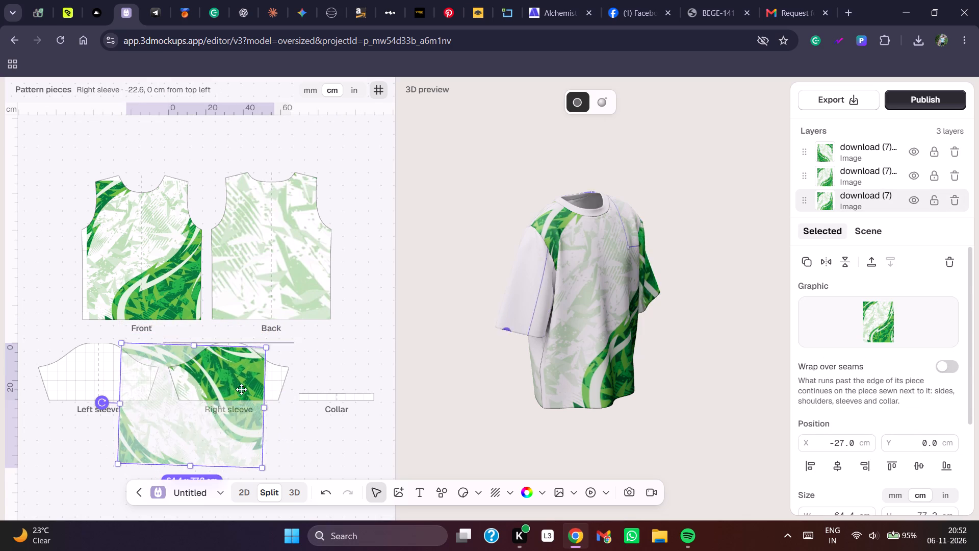
drag(241, 389, 244, 389)
click(118, 411)
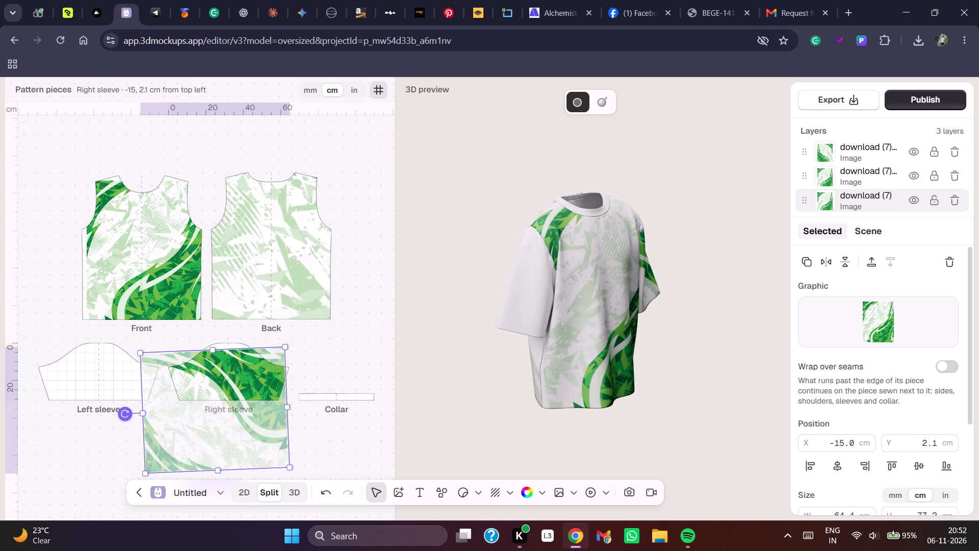
Fine-tune the graphic's tilt on the right sleeve slightly further counterclockwise, ending at about X -15.5, Y 1.4 cm.
drag(122, 419, 119, 409)
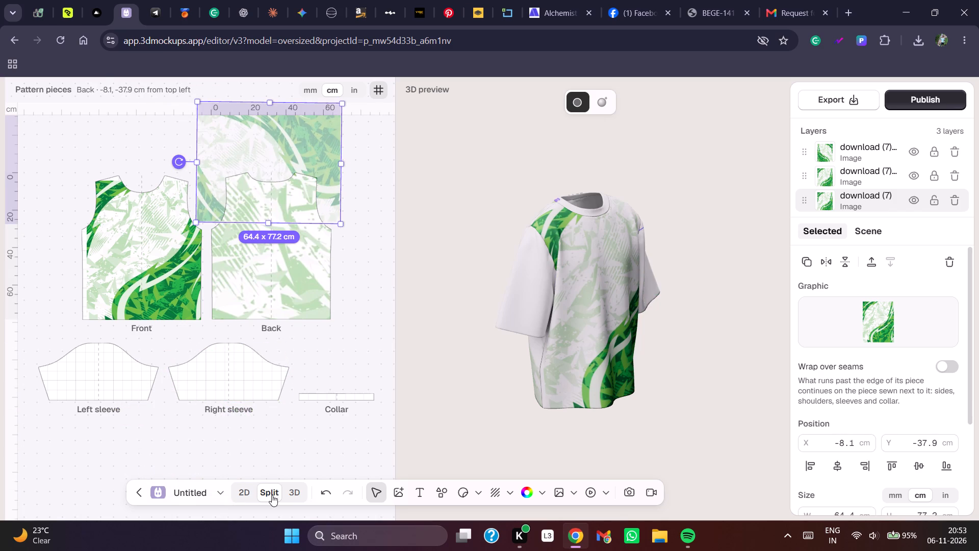
click(324, 495)
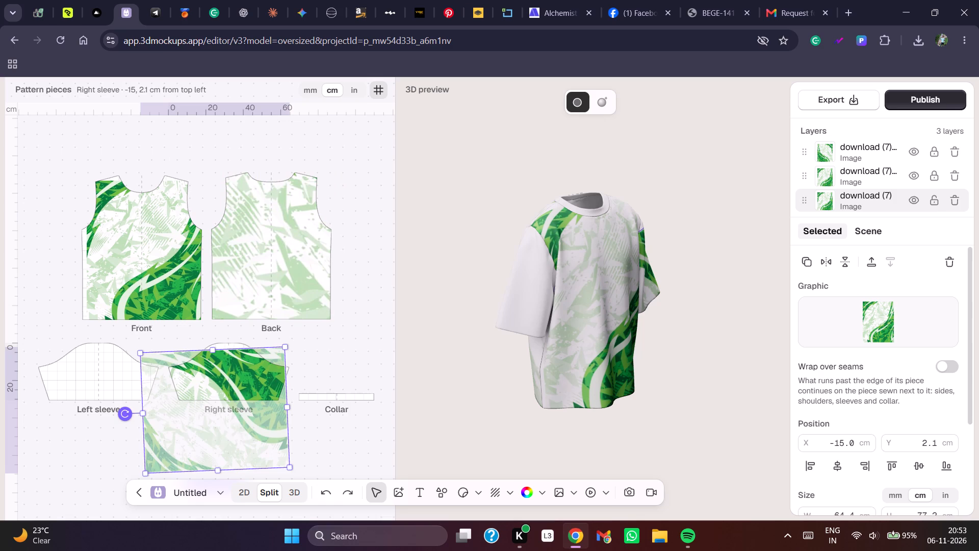
drag(124, 422, 123, 417)
click(124, 416)
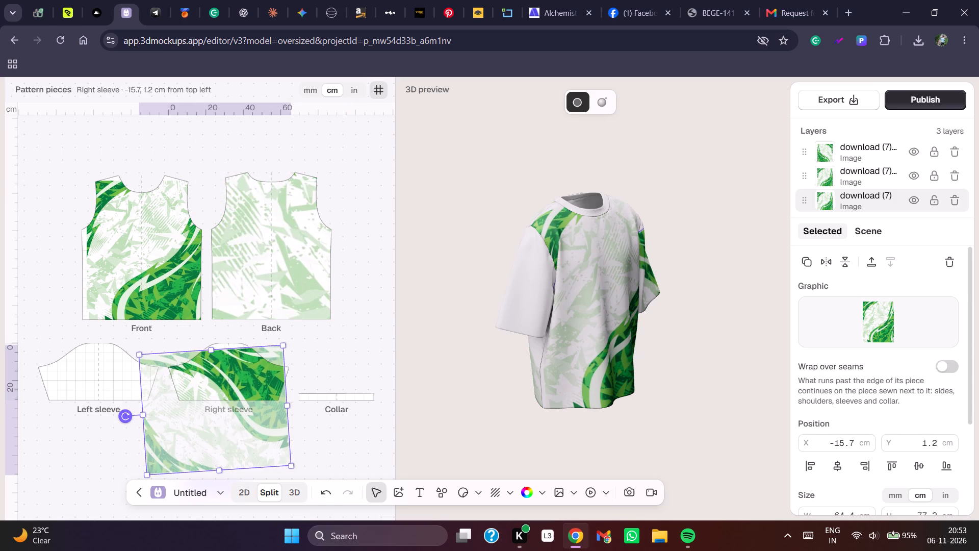
click(124, 416)
triple_click(124, 416)
click(124, 414)
click(124, 407)
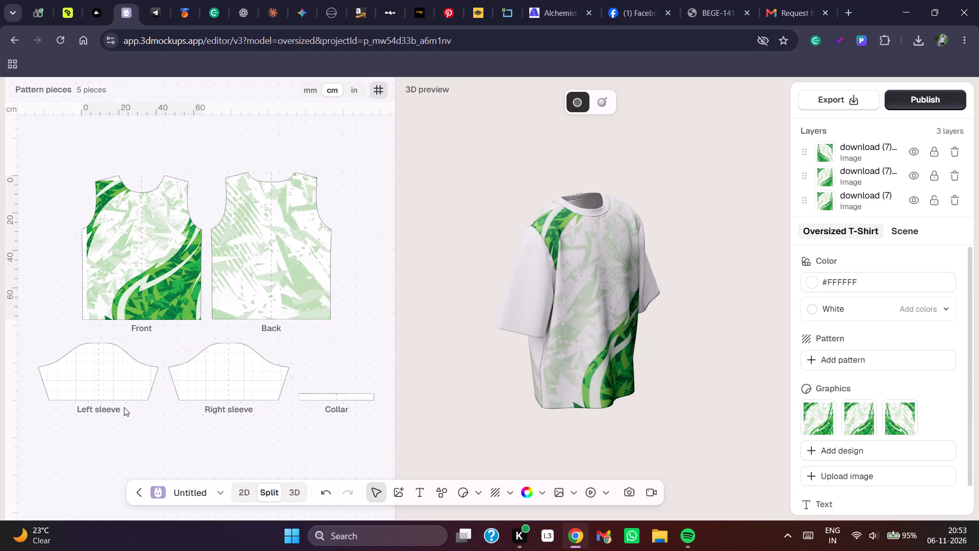
click(124, 407)
click(327, 496)
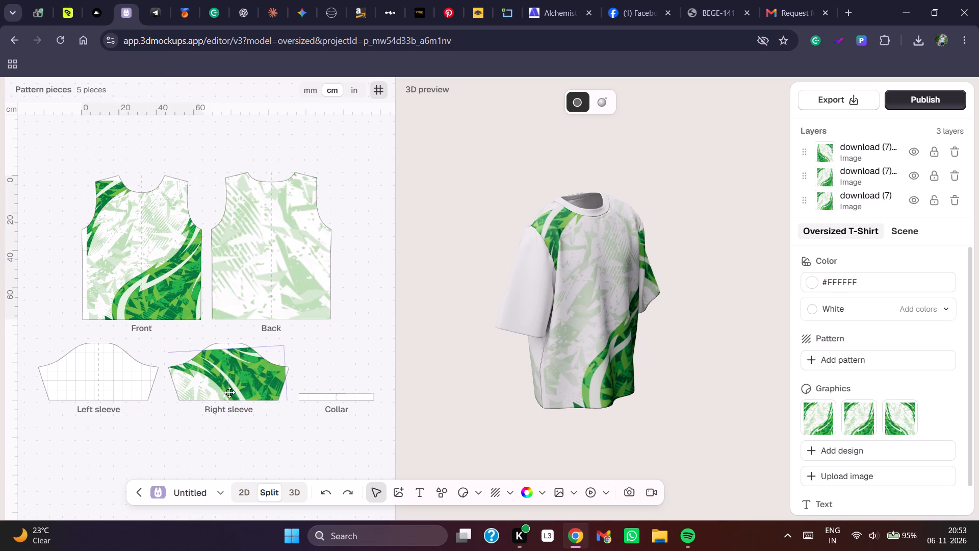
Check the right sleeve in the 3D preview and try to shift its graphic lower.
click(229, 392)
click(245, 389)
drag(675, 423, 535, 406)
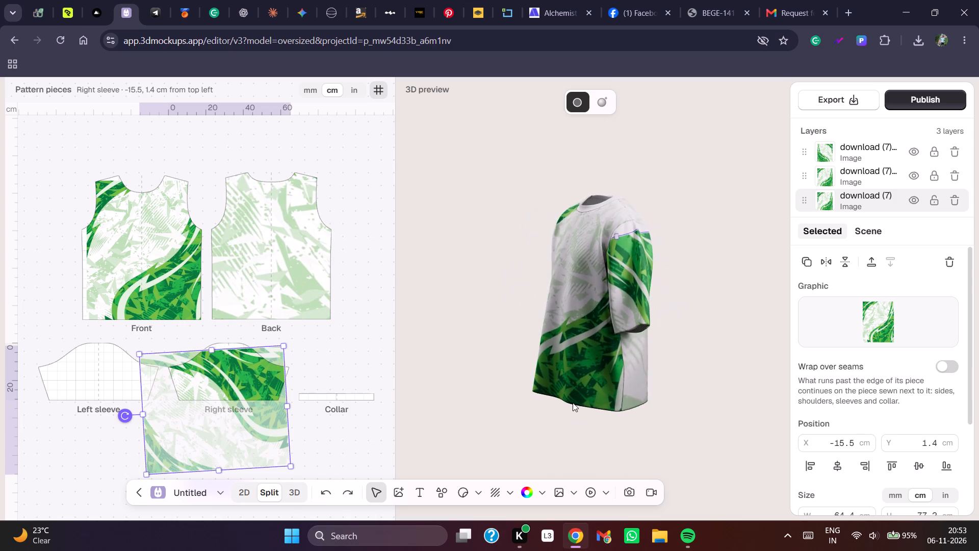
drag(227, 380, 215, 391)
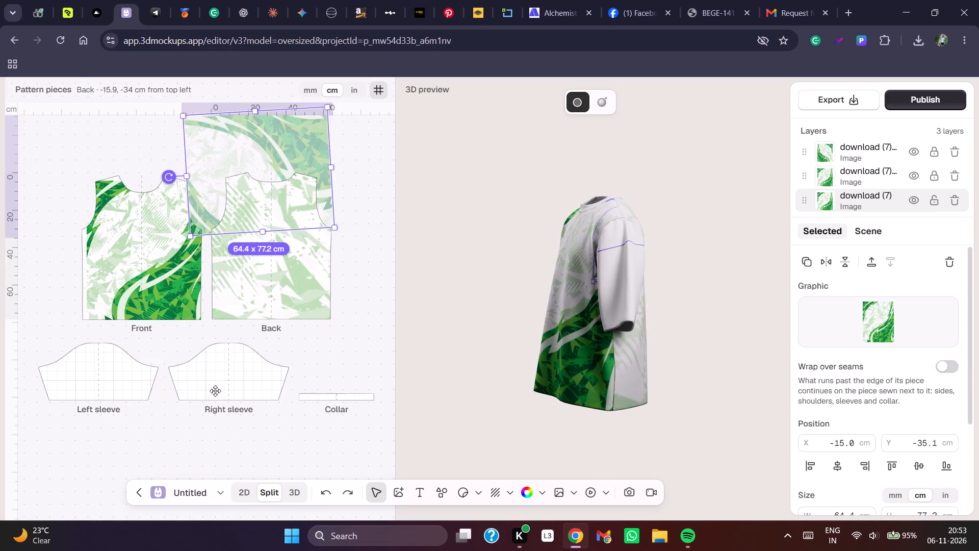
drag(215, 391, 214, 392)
Scale the unlocked graphic down to 49.4 x 59.3 cm and rotate it slightly clockwise.
drag(332, 232, 317, 209)
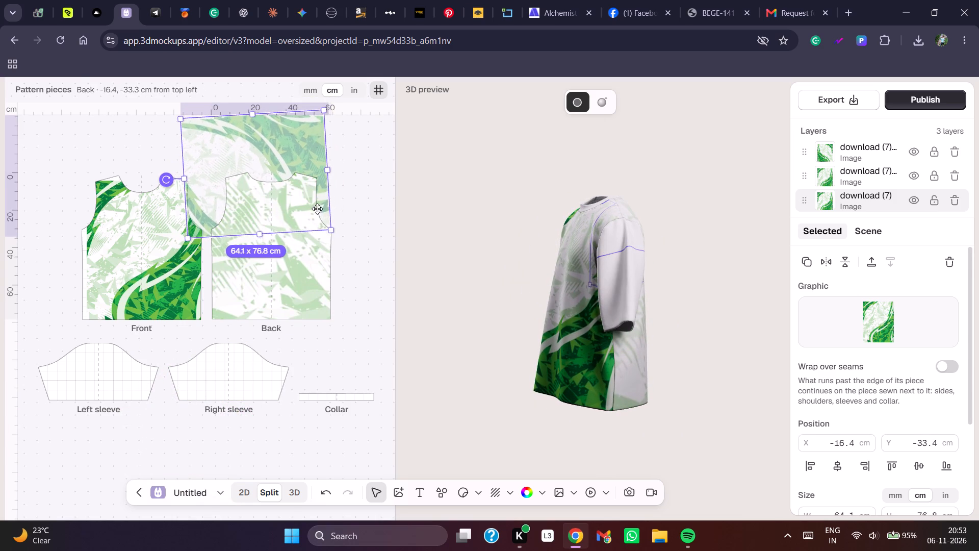
drag(317, 209, 295, 181)
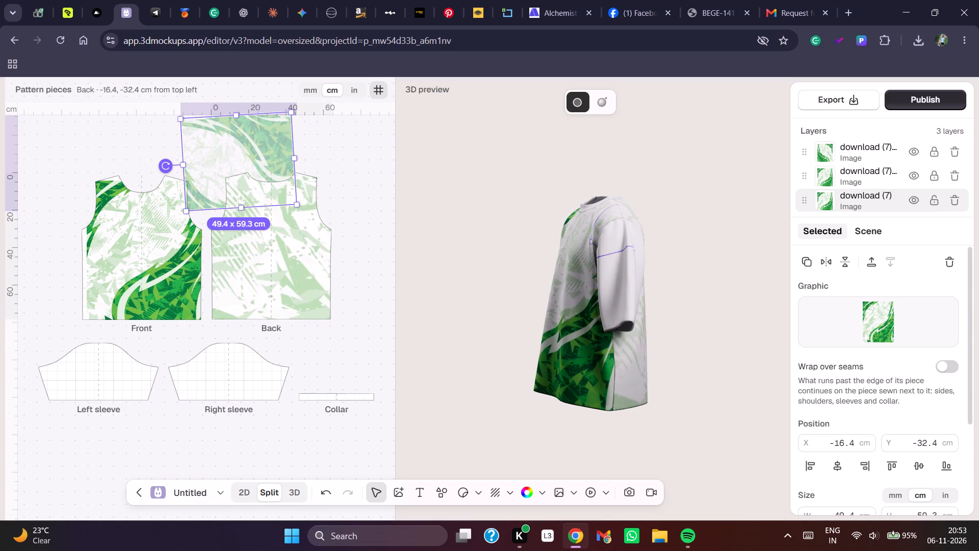
drag(167, 170, 170, 163)
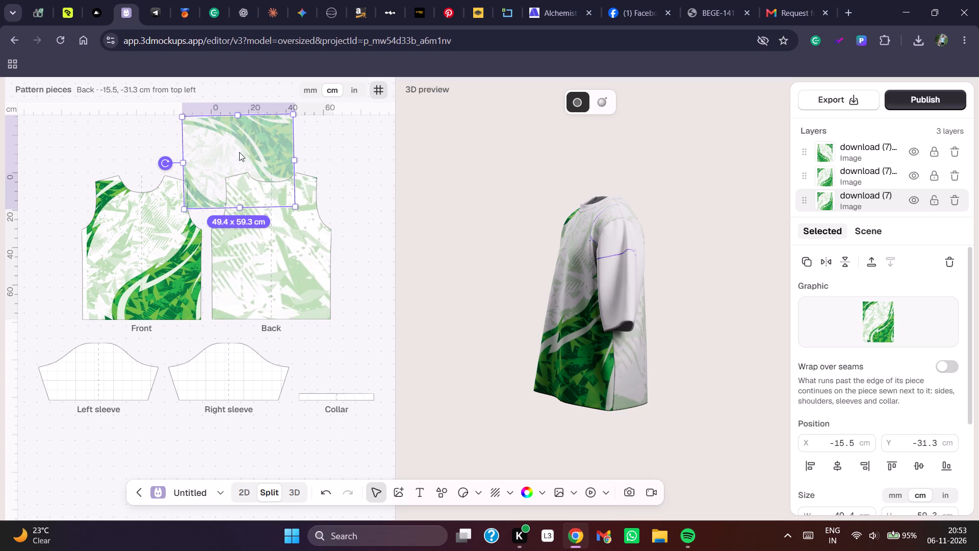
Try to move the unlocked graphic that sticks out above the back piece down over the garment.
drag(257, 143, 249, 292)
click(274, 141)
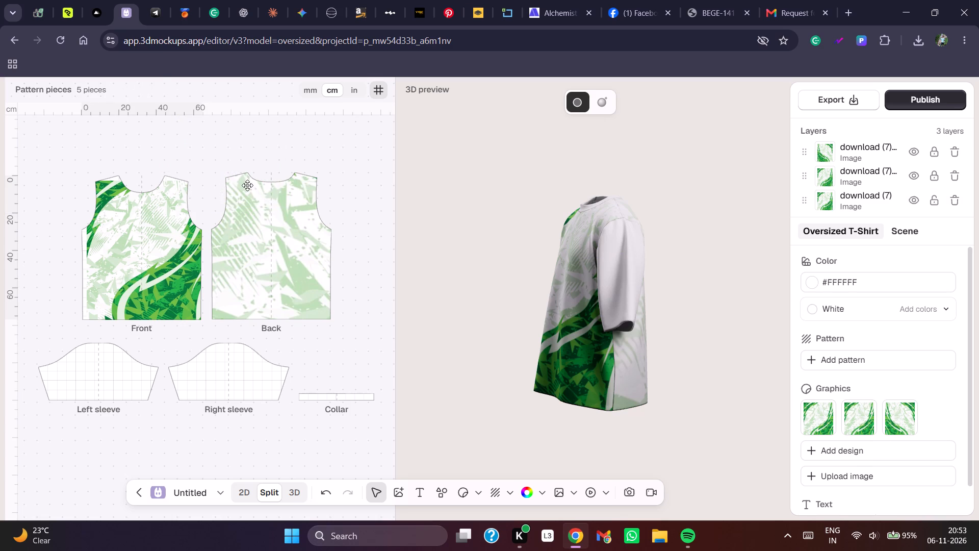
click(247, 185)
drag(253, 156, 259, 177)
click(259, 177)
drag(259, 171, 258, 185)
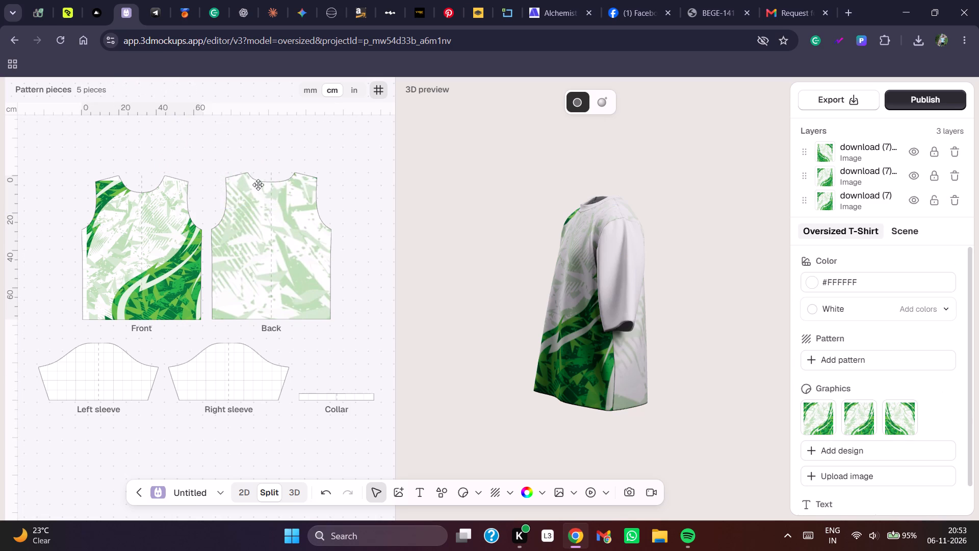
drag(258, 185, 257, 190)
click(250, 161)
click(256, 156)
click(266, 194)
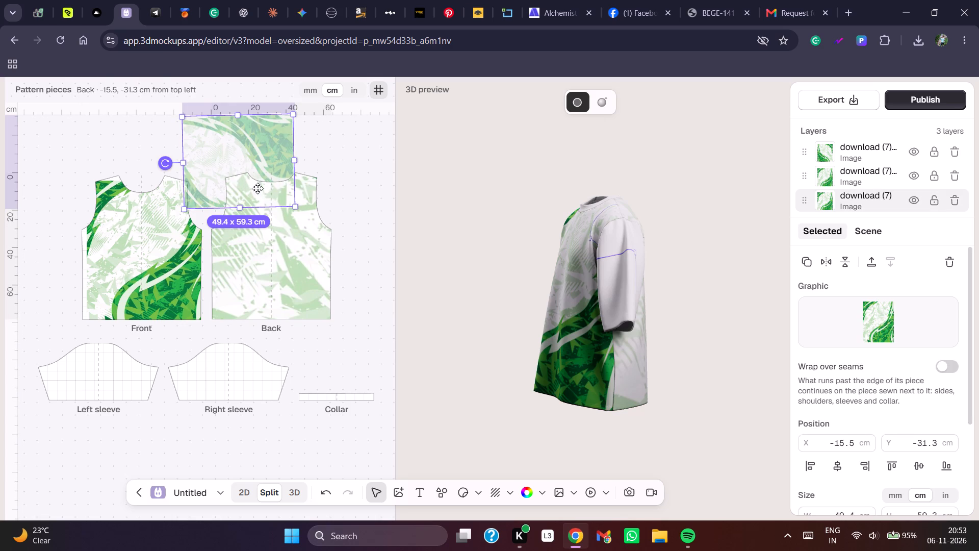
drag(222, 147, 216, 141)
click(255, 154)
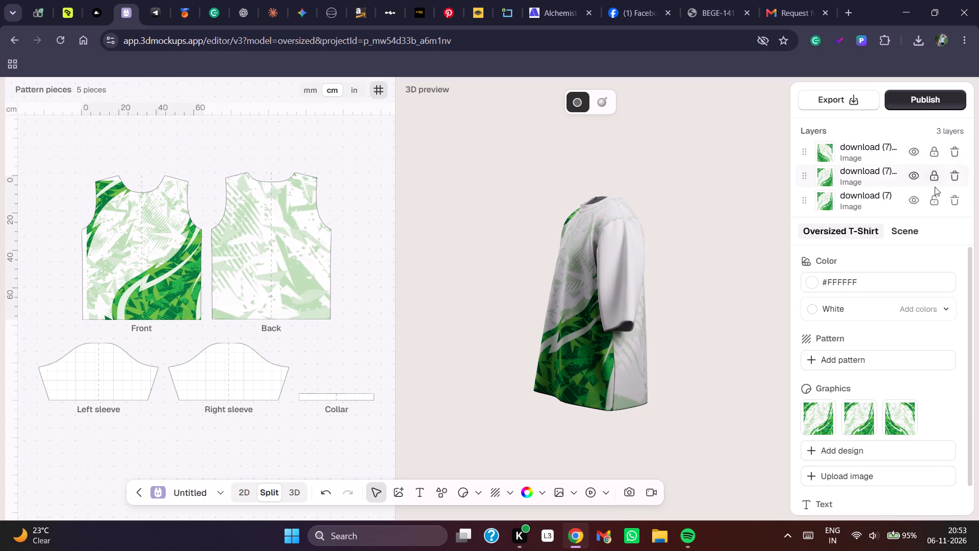
Delete the unlocked download (7) graphic layer.
drag(954, 202, 959, 195)
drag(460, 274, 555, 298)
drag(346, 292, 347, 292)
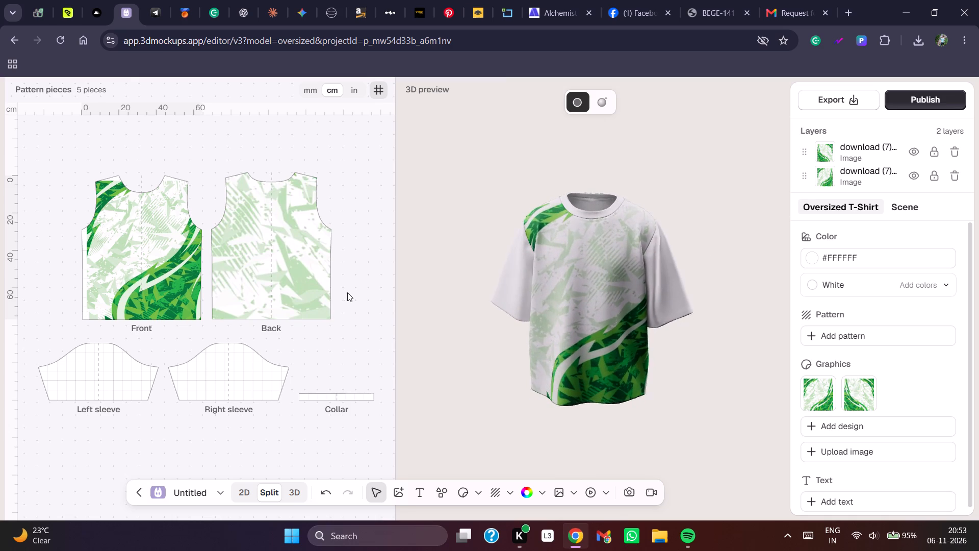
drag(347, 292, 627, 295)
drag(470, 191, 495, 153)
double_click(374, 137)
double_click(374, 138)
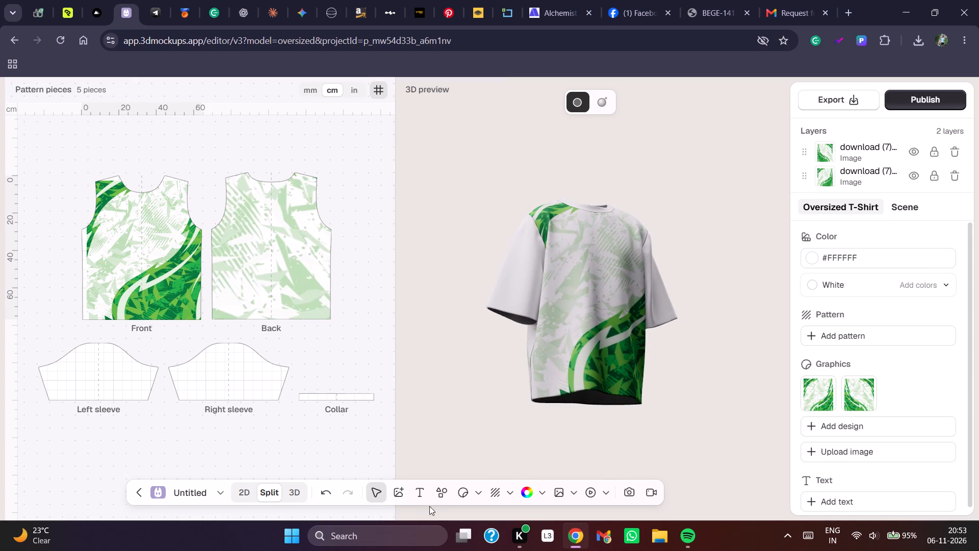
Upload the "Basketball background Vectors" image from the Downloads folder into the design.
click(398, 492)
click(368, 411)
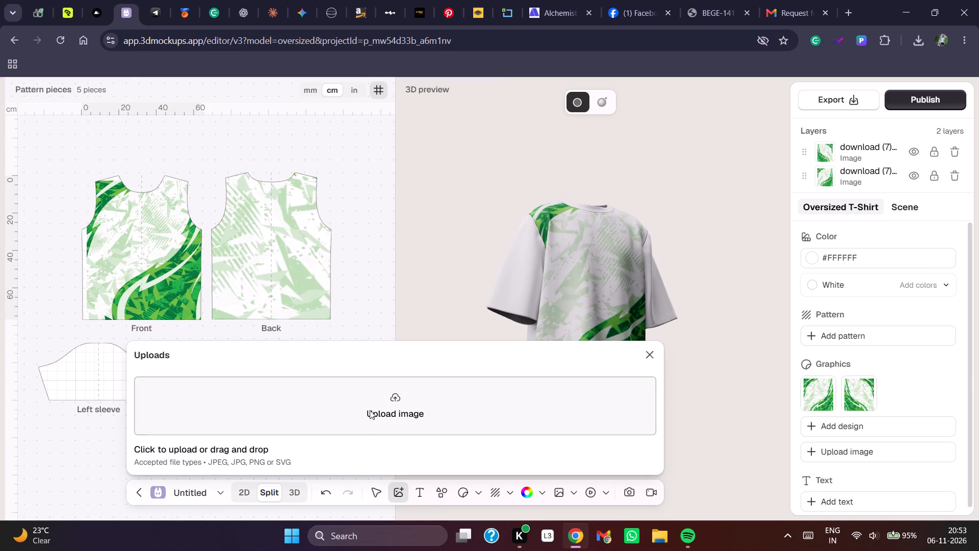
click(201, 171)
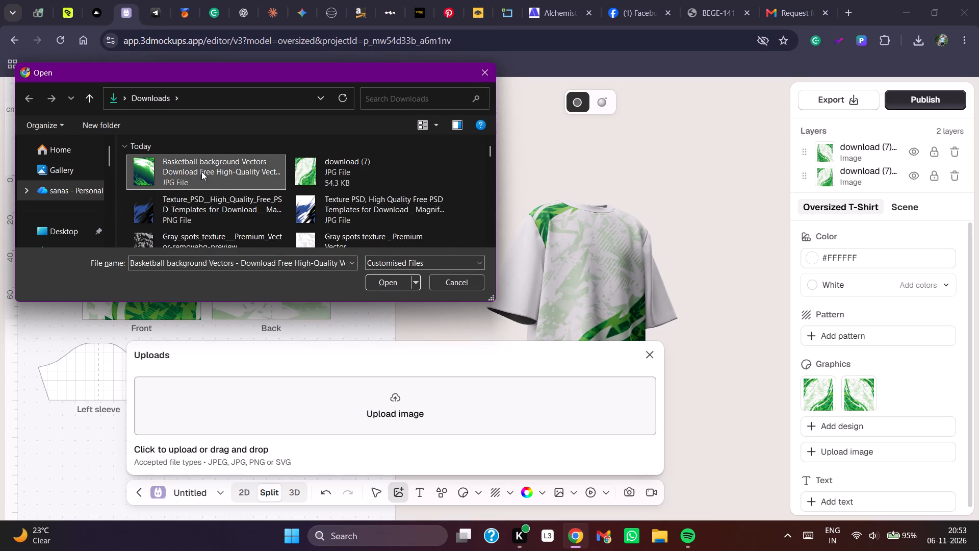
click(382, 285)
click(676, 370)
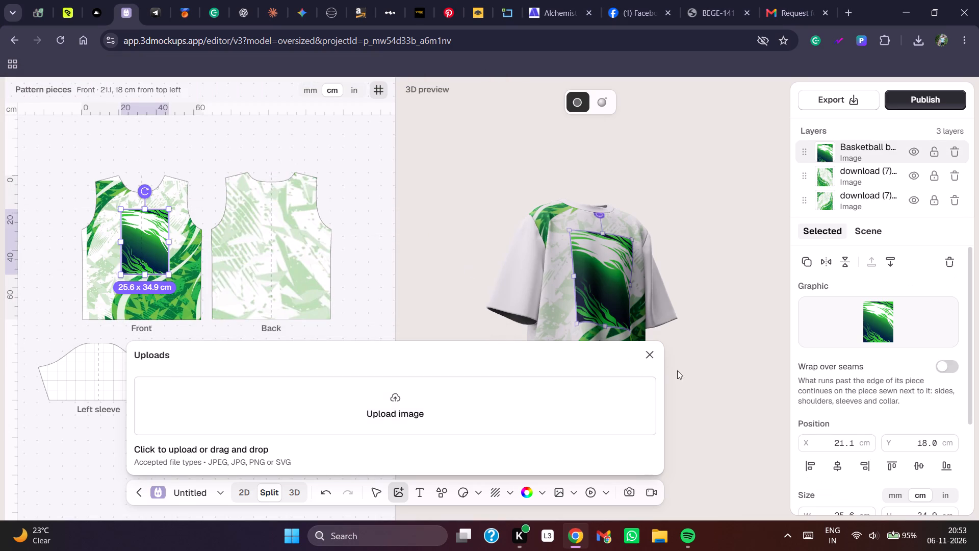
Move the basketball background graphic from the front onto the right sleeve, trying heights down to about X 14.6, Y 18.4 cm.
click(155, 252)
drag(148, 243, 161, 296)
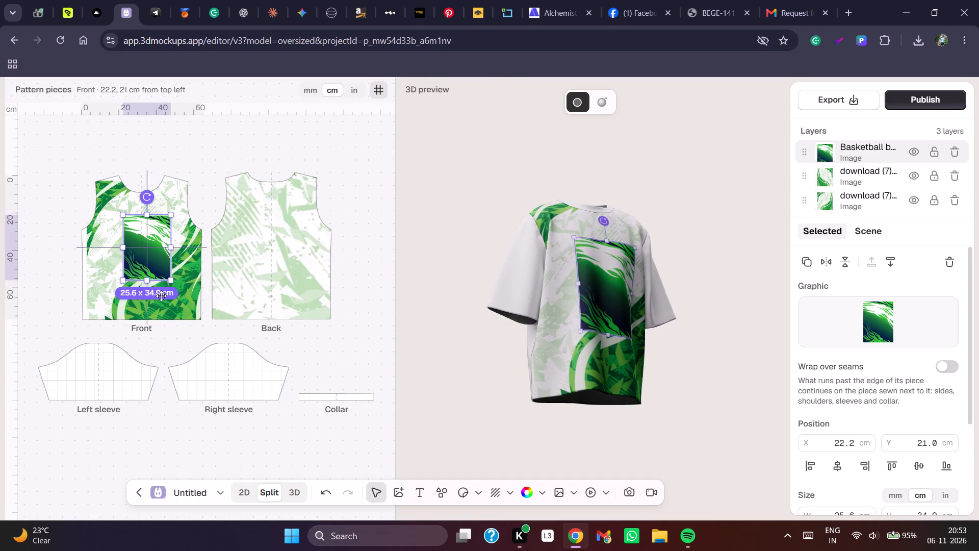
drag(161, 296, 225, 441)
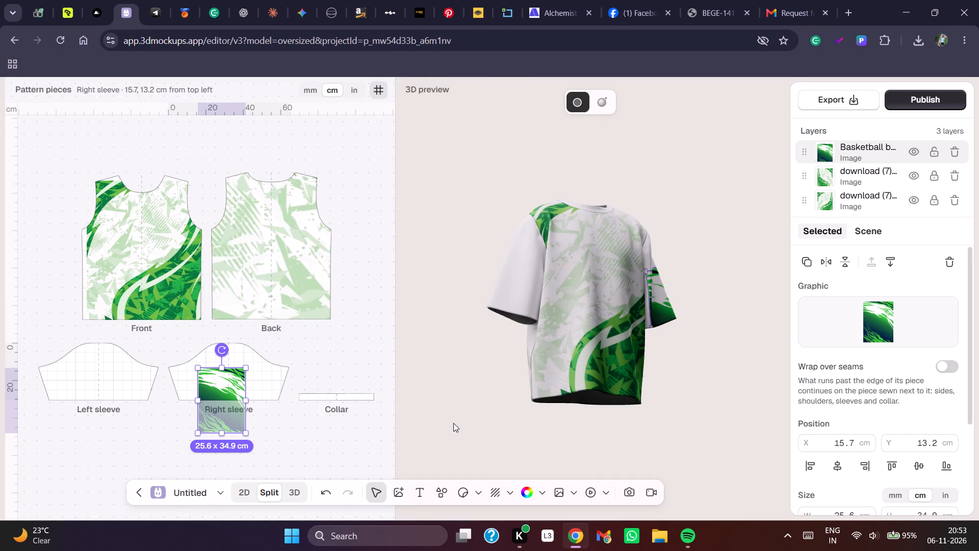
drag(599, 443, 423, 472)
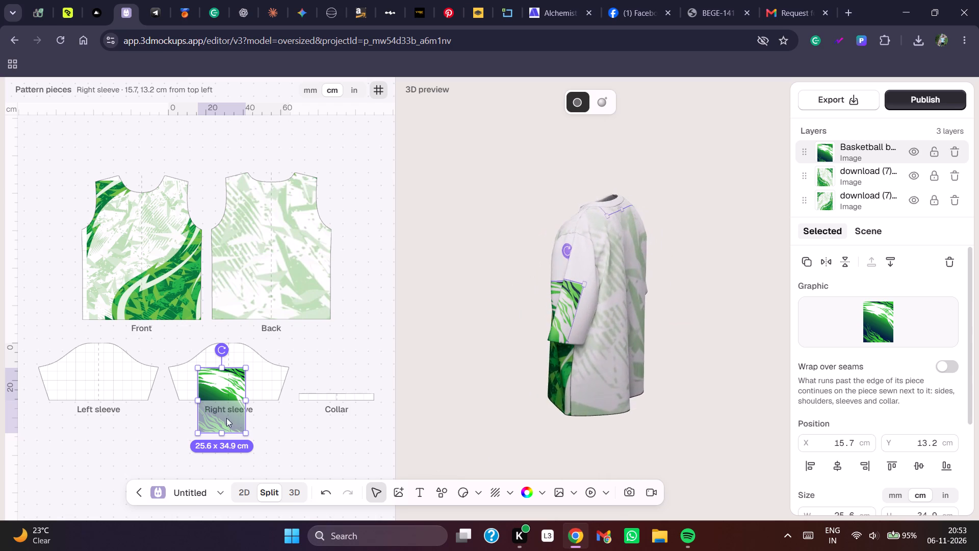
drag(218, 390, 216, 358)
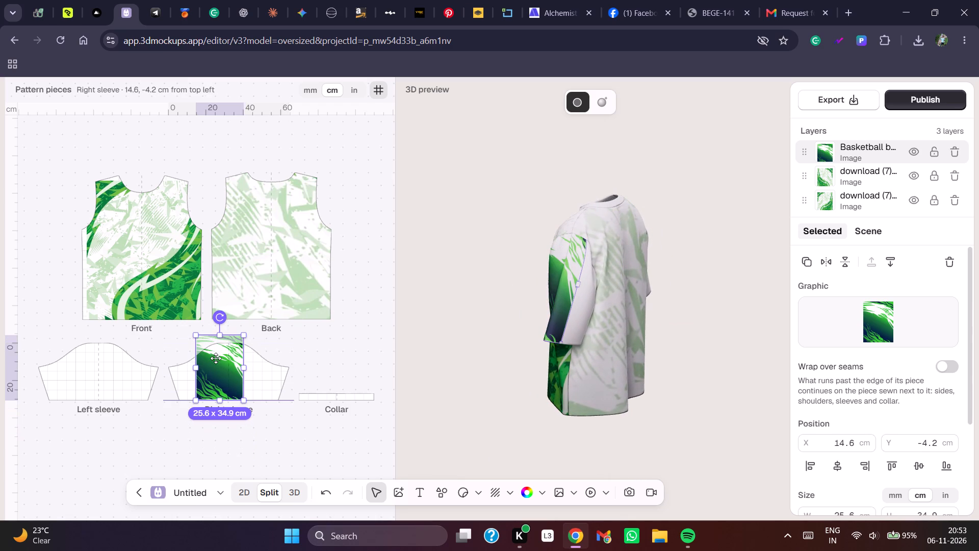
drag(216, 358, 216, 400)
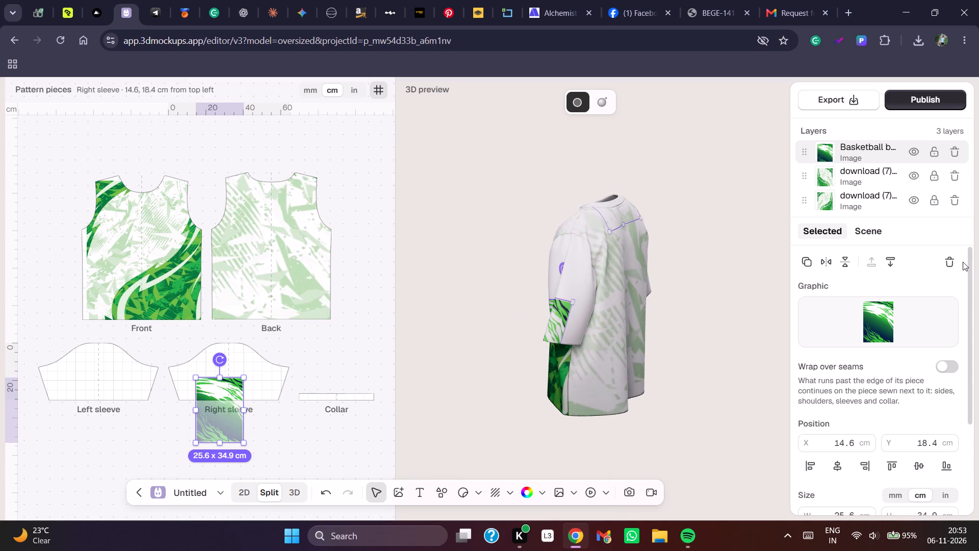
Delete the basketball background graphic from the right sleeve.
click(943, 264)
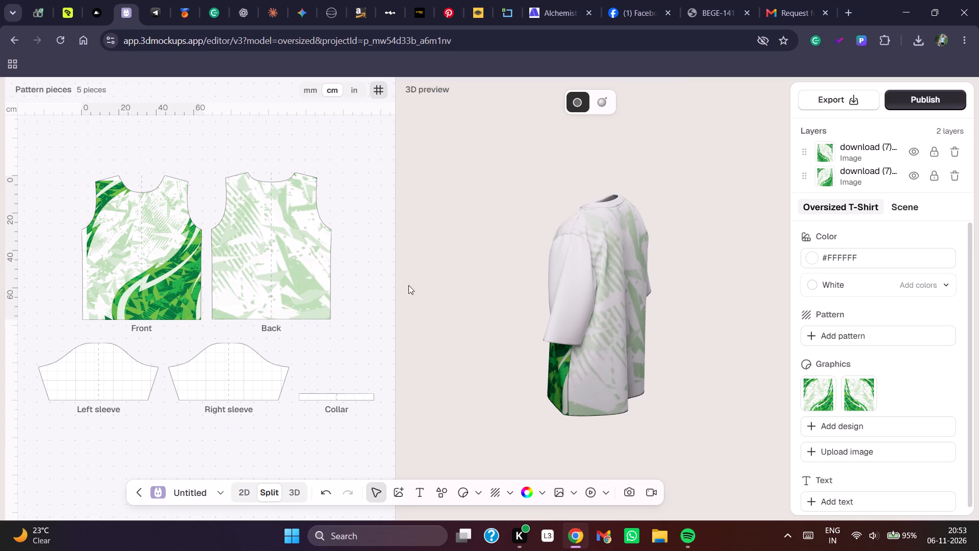
Upload the download (7) image from the Downloads folder into the design.
click(405, 493)
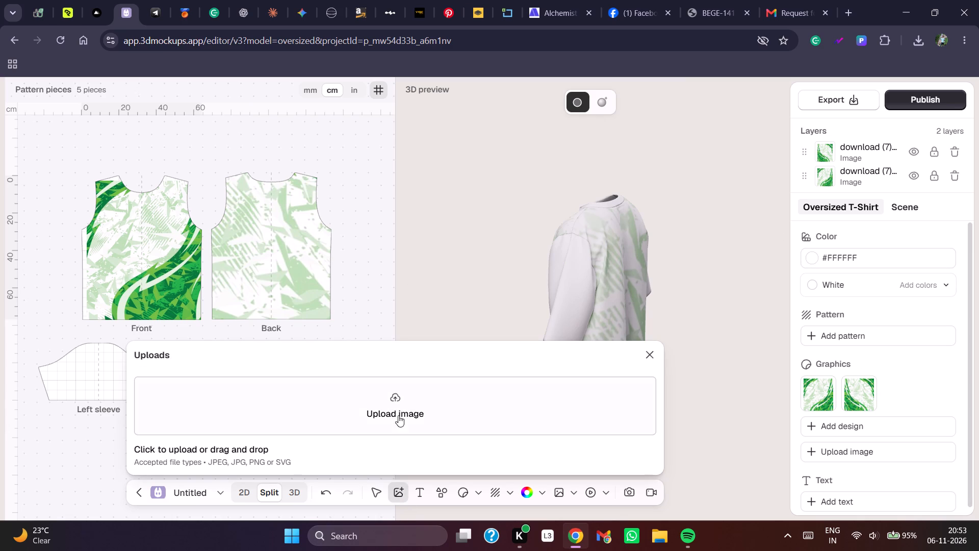
click(398, 415)
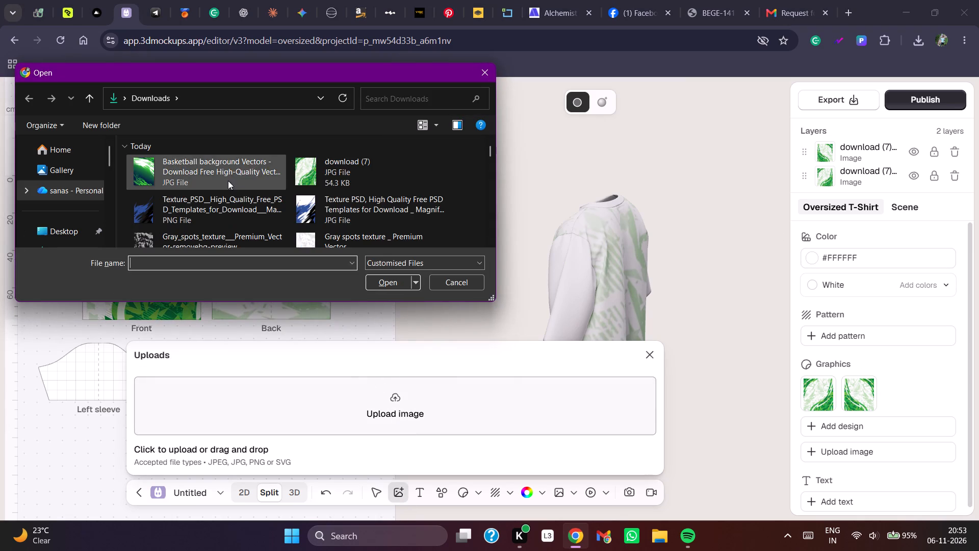
click(326, 180)
click(390, 286)
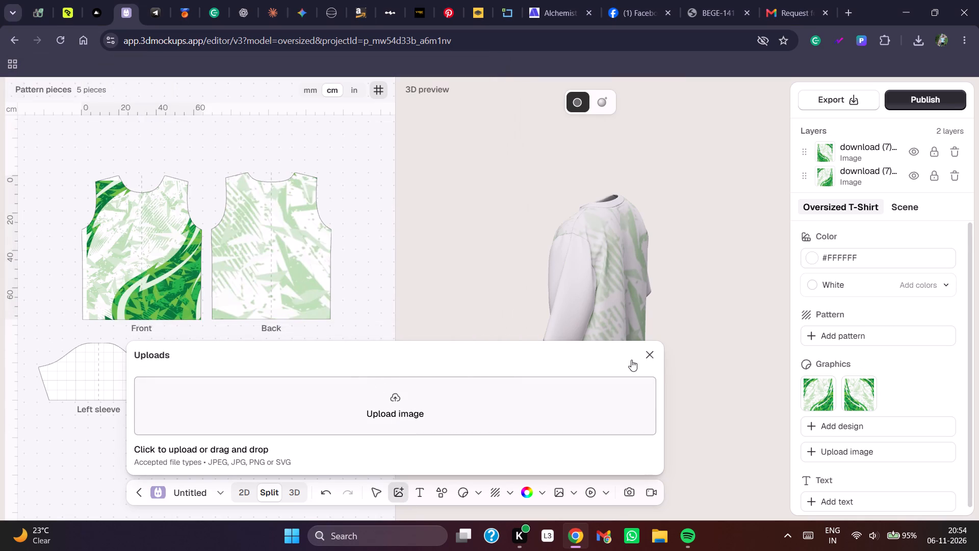
click(642, 359)
Move the download (7) graphic from the front onto the right sleeve, at about X 18.9, Y -2.1 cm.
drag(140, 242, 177, 314)
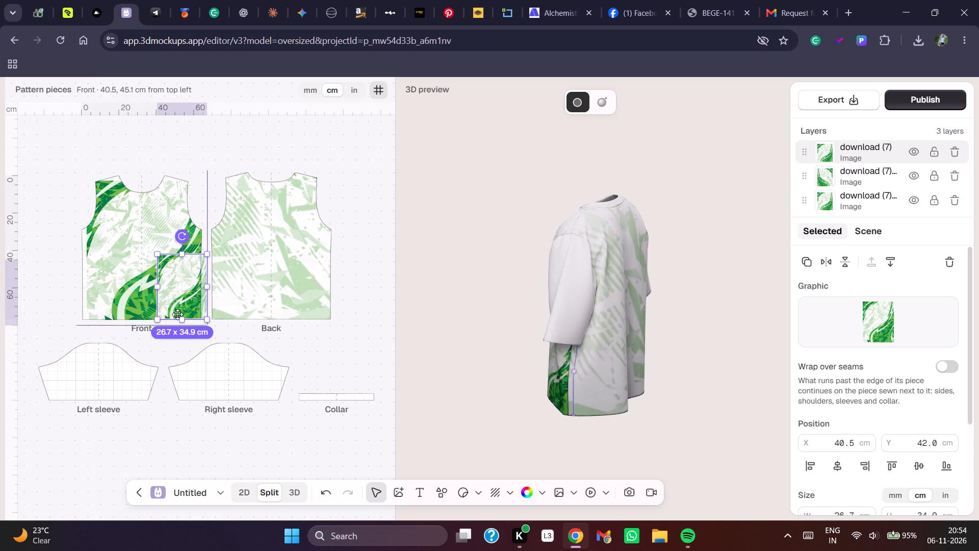
drag(177, 314, 203, 383)
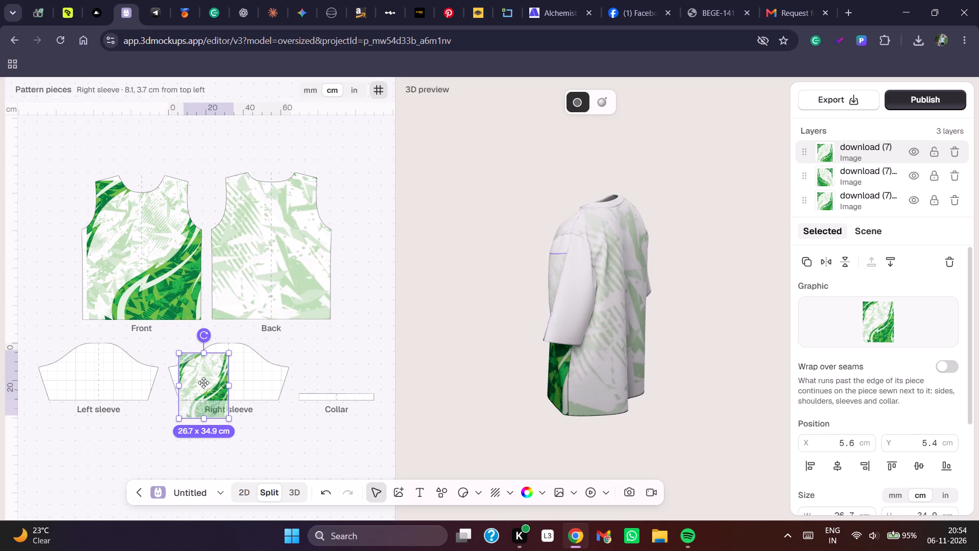
drag(203, 383, 223, 373)
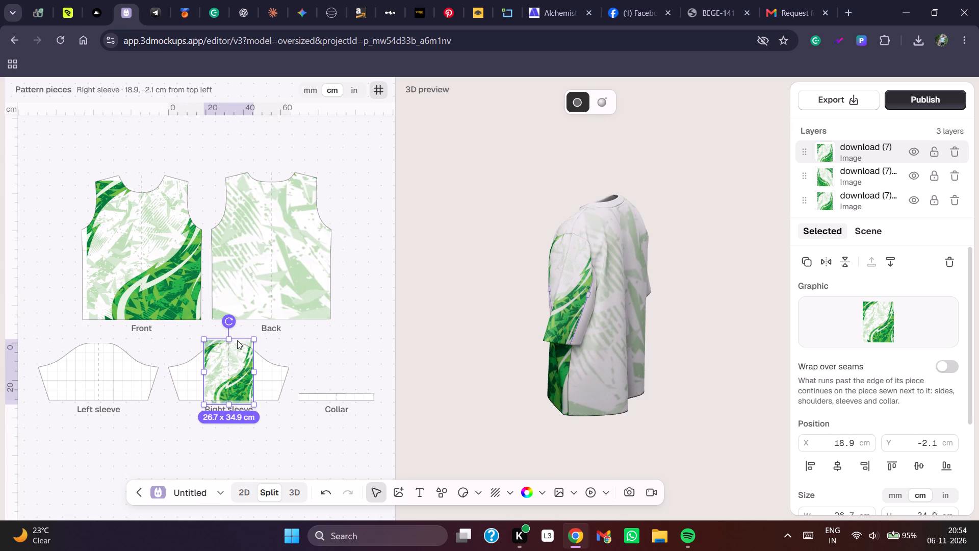
Rotate the right sleeve's graphic about a quarter turn clockwise so that its long side runs across the sleeve.
drag(234, 320, 166, 335)
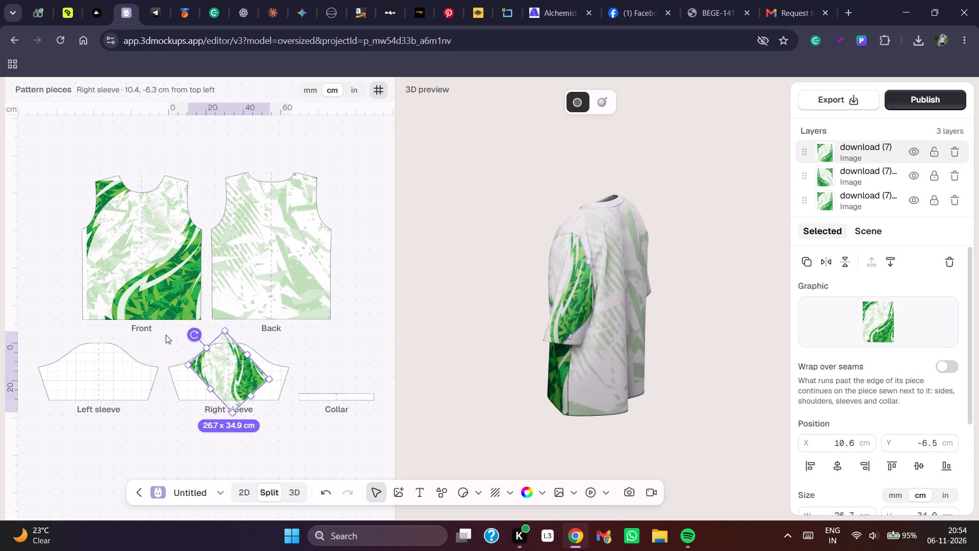
drag(166, 335, 235, 328)
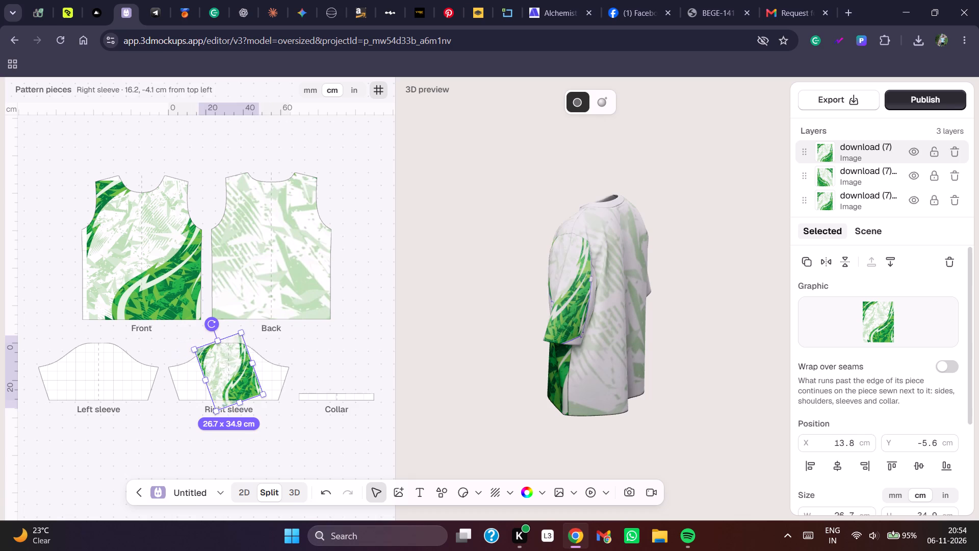
drag(235, 328, 284, 405)
drag(276, 403, 278, 383)
drag(278, 383, 279, 373)
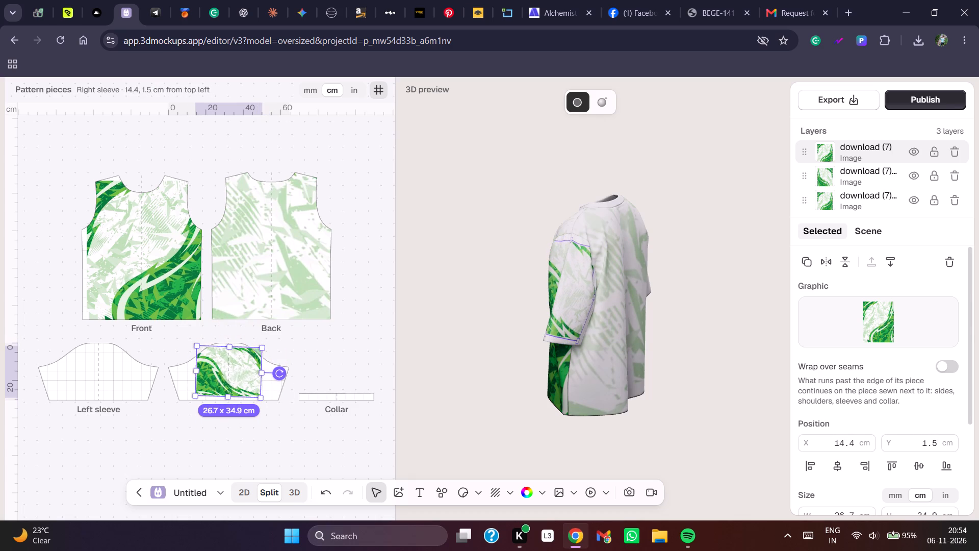
Nudge the right sleeve's graphic slightly lower and stretch it sideways to 26.7 x 52.4 cm.
click(234, 377)
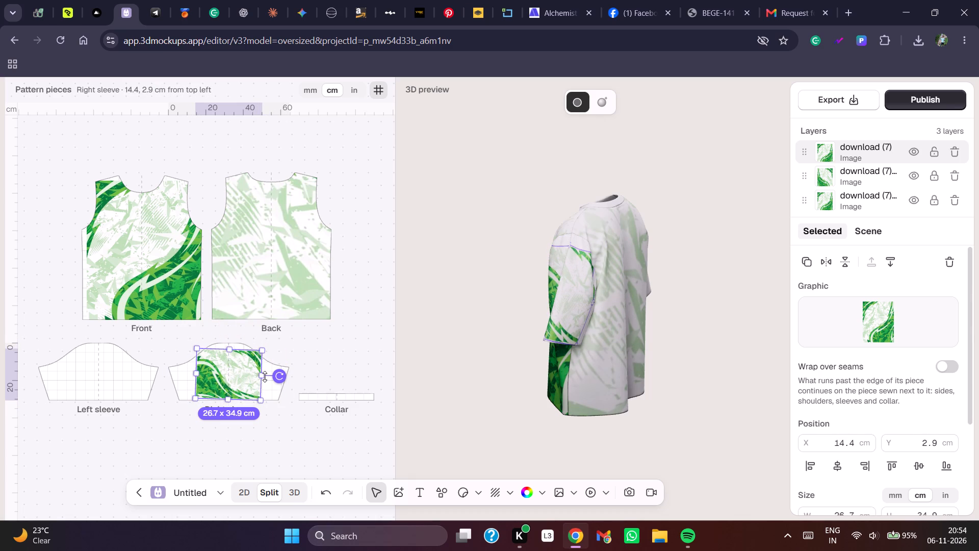
drag(262, 377, 282, 377)
drag(202, 372, 190, 373)
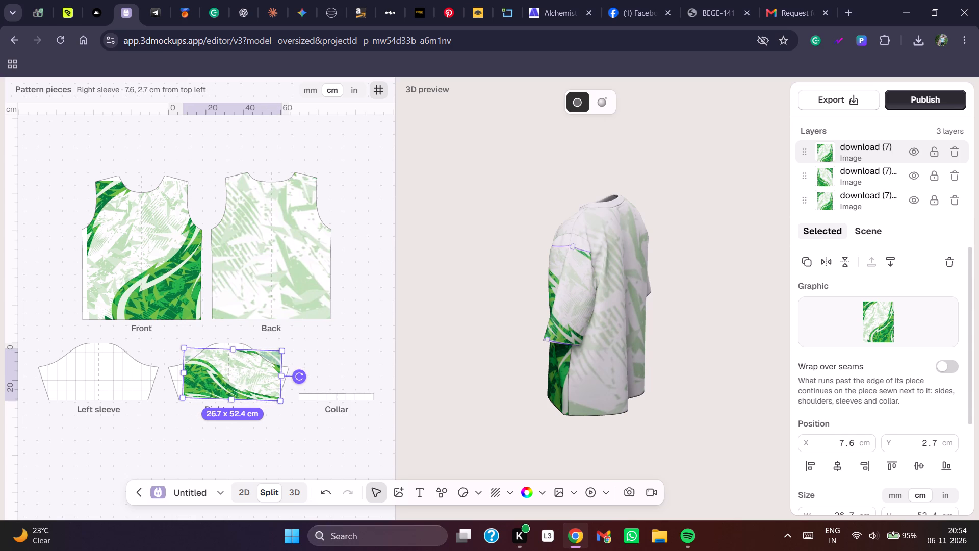
Fine-tune the tilt of the right sleeve's graphic slightly counterclockwise, ending at about X 7.6, Y 2.8 cm.
click(301, 376)
drag(301, 376, 301, 375)
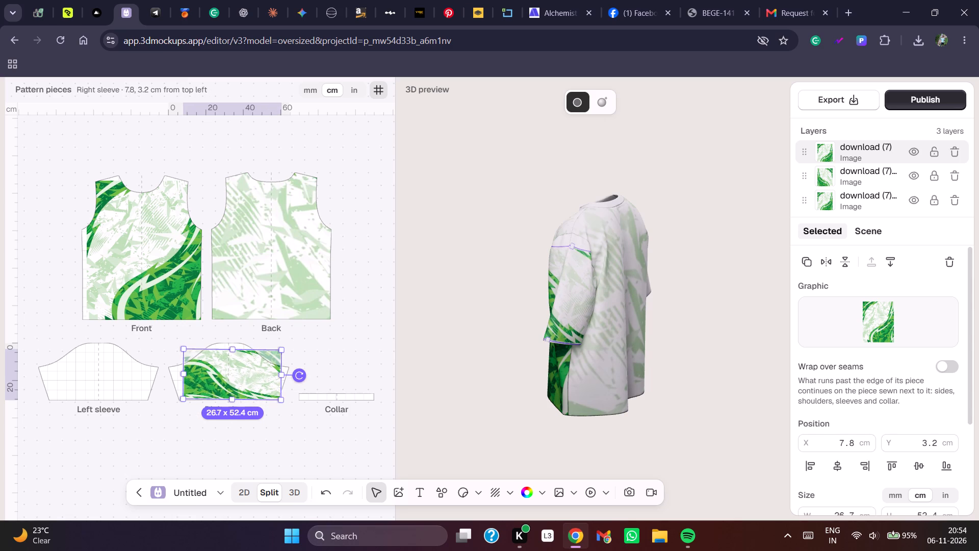
drag(301, 375, 301, 369)
click(301, 369)
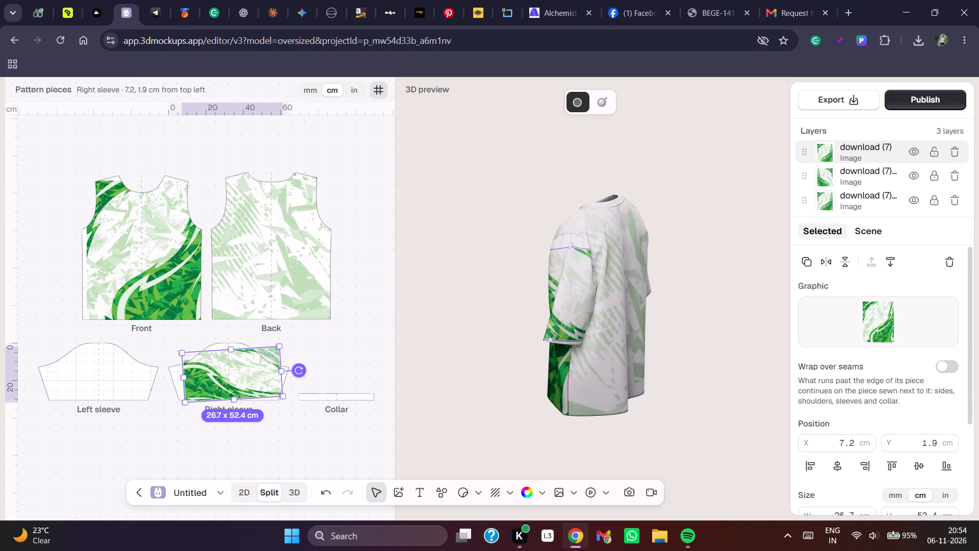
click(301, 370)
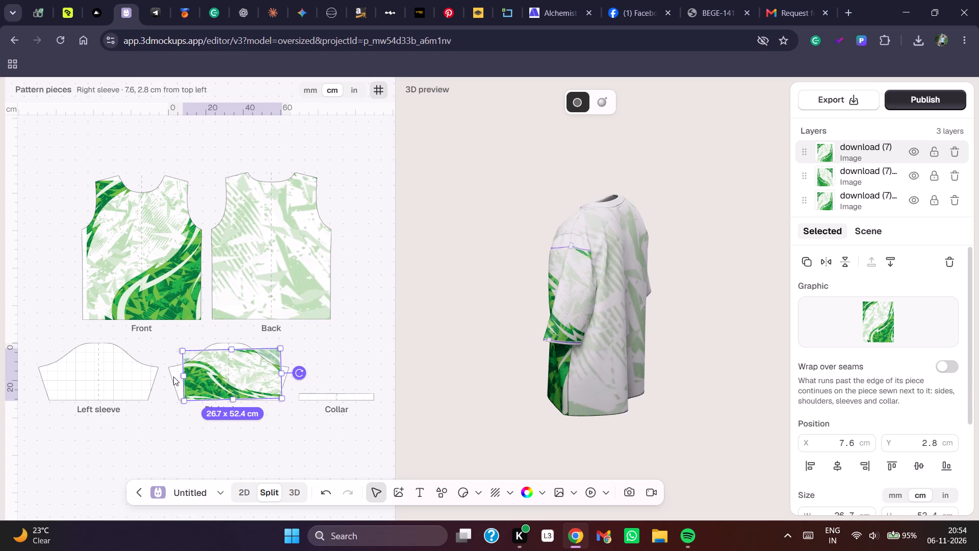
Enlarge the right sleeve's graphic to 31.1 x 70.2 cm and shift it to about X 2.9, Y -1.1 cm to cover the sleeve.
click(183, 377)
drag(179, 377, 168, 377)
click(214, 423)
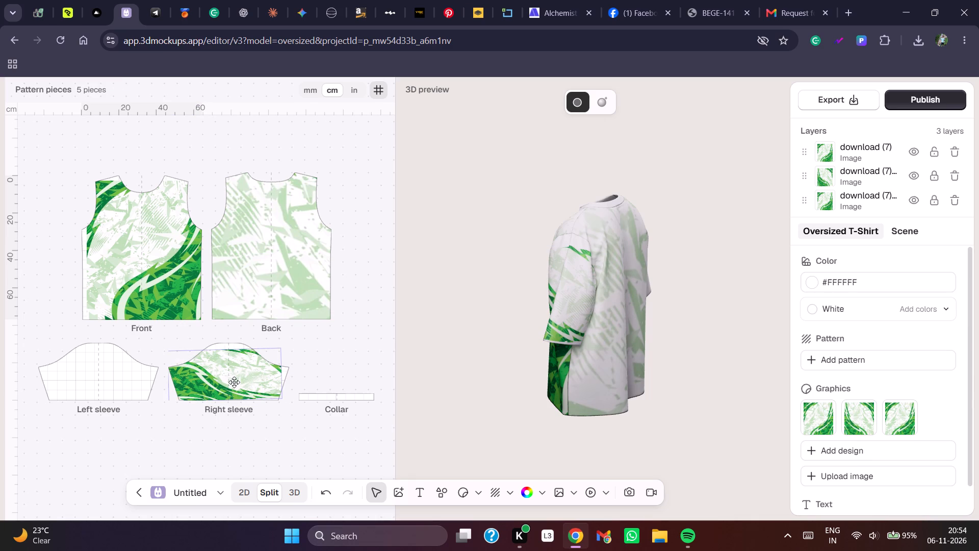
click(235, 382)
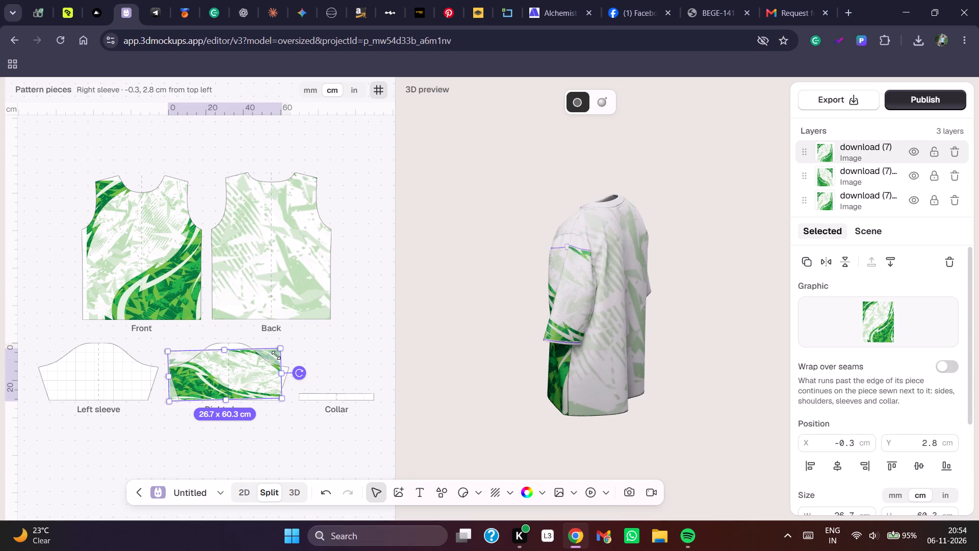
drag(282, 348, 290, 348)
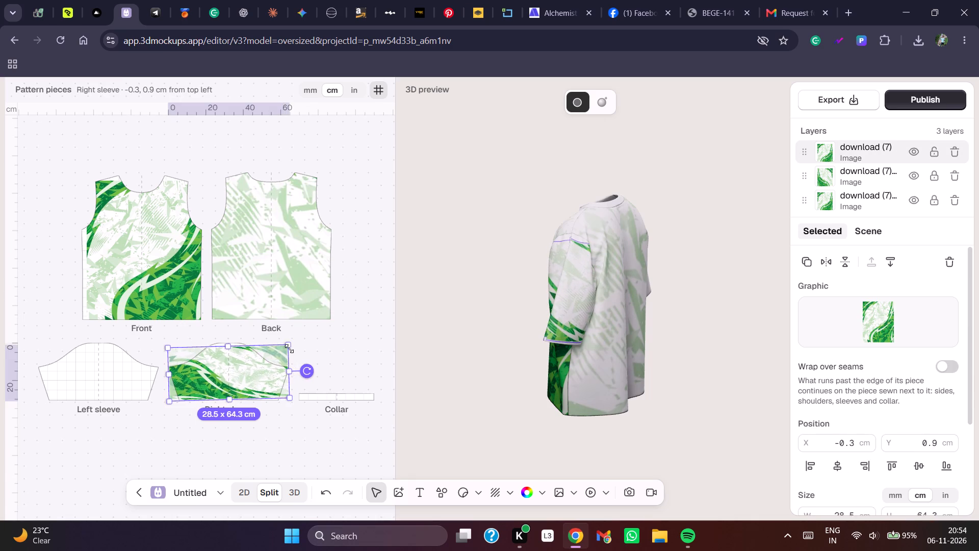
drag(288, 348, 296, 343)
drag(251, 374, 257, 375)
click(250, 422)
drag(247, 426, 274, 423)
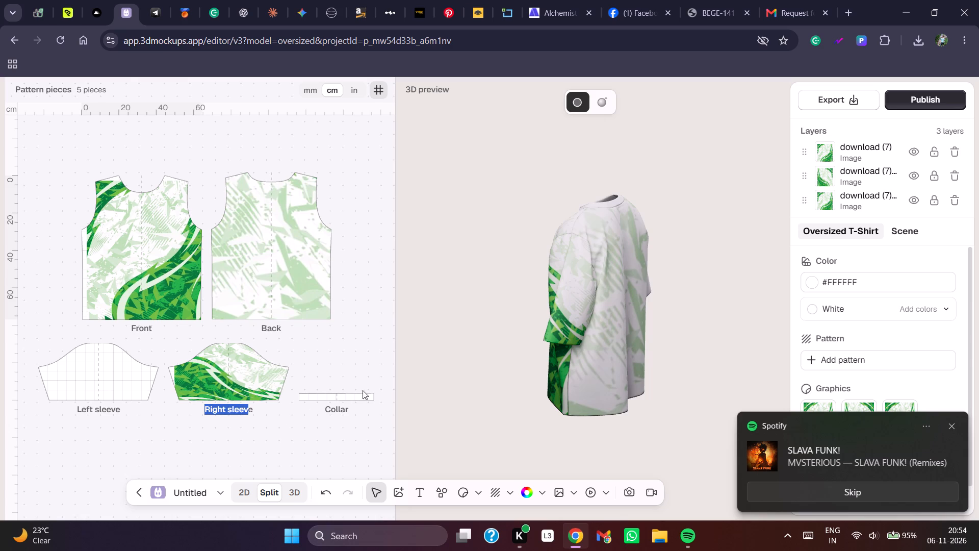
Stretch the right sleeve's graphic sideways to 31.1 x 73 cm so that it reaches the sleeve's outer edge.
drag(473, 356, 600, 336)
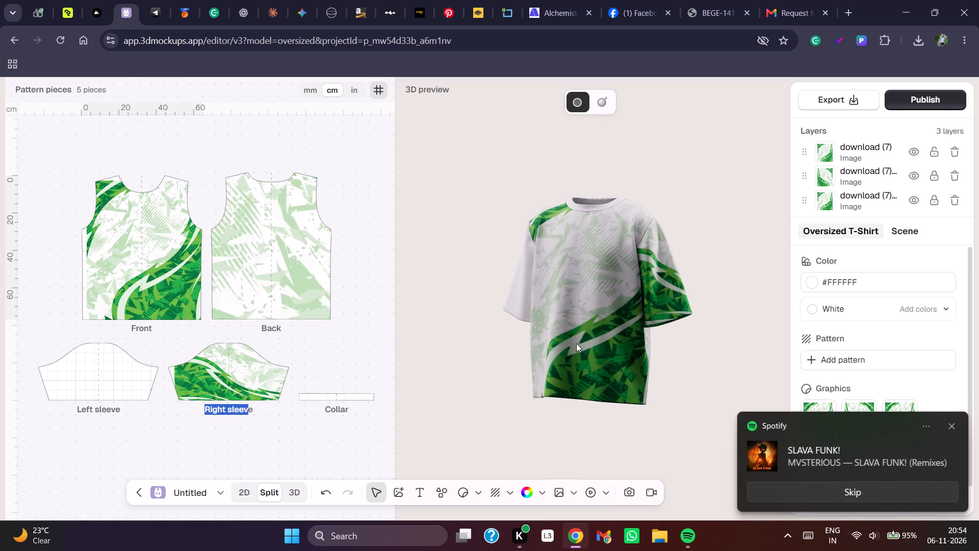
click(210, 384)
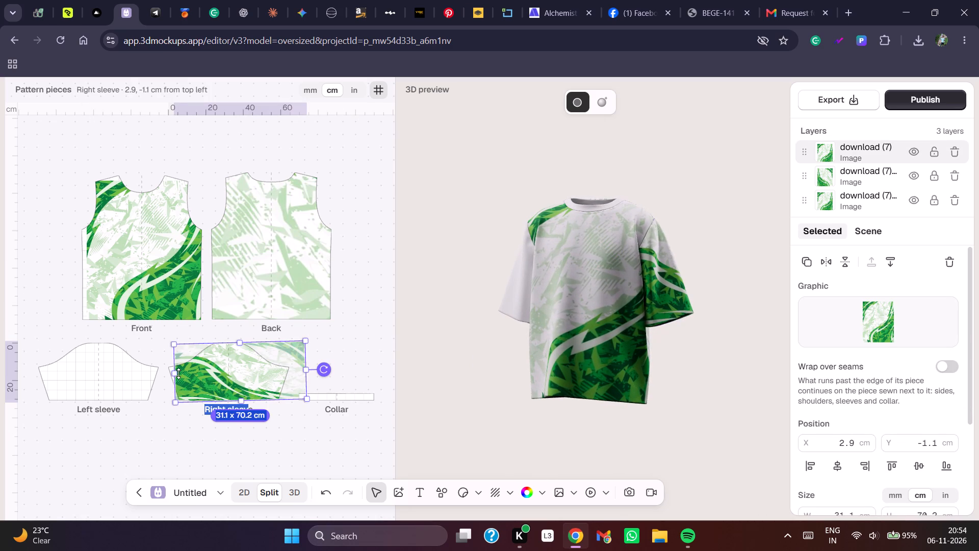
drag(173, 376, 168, 376)
click(212, 441)
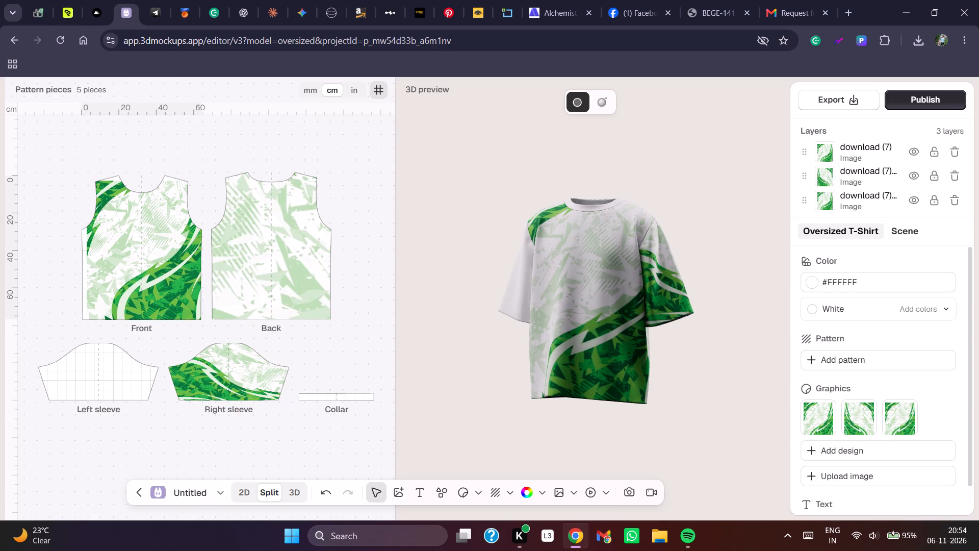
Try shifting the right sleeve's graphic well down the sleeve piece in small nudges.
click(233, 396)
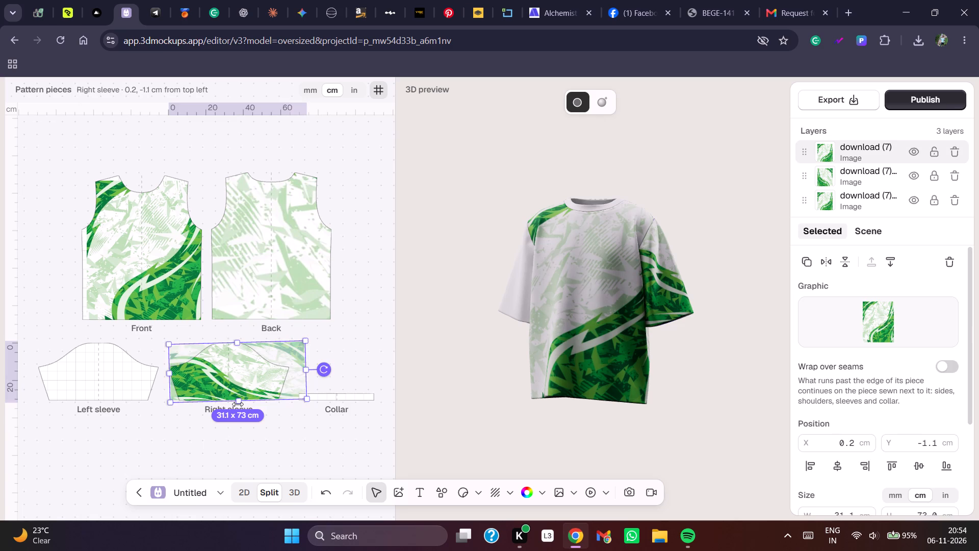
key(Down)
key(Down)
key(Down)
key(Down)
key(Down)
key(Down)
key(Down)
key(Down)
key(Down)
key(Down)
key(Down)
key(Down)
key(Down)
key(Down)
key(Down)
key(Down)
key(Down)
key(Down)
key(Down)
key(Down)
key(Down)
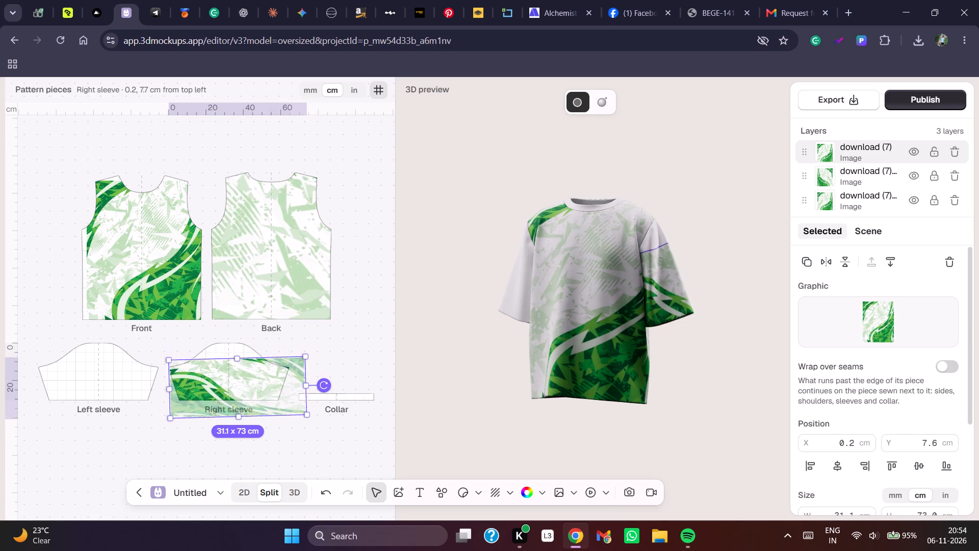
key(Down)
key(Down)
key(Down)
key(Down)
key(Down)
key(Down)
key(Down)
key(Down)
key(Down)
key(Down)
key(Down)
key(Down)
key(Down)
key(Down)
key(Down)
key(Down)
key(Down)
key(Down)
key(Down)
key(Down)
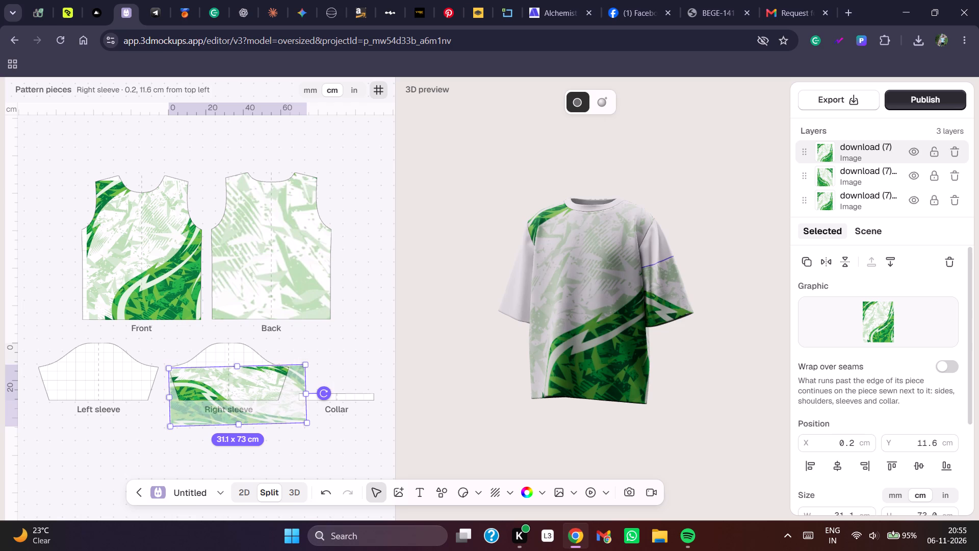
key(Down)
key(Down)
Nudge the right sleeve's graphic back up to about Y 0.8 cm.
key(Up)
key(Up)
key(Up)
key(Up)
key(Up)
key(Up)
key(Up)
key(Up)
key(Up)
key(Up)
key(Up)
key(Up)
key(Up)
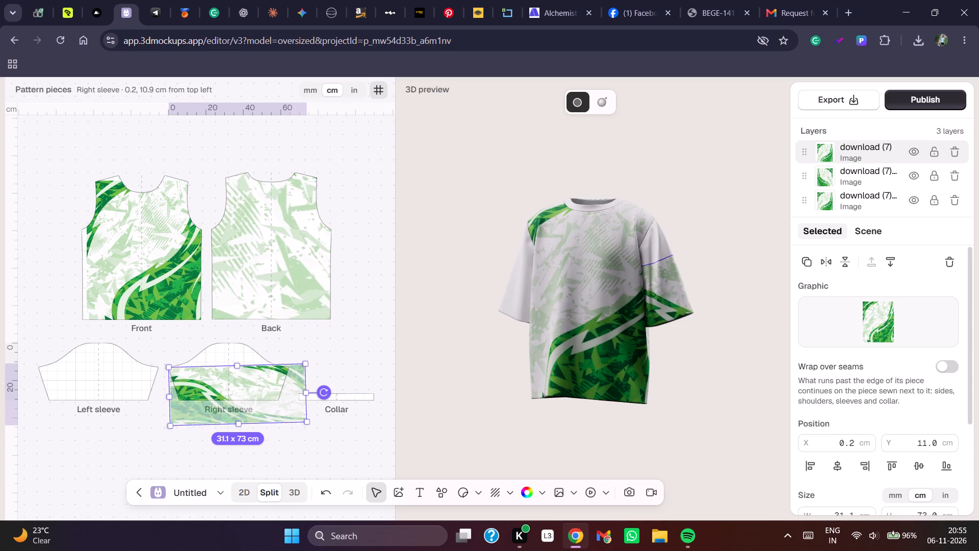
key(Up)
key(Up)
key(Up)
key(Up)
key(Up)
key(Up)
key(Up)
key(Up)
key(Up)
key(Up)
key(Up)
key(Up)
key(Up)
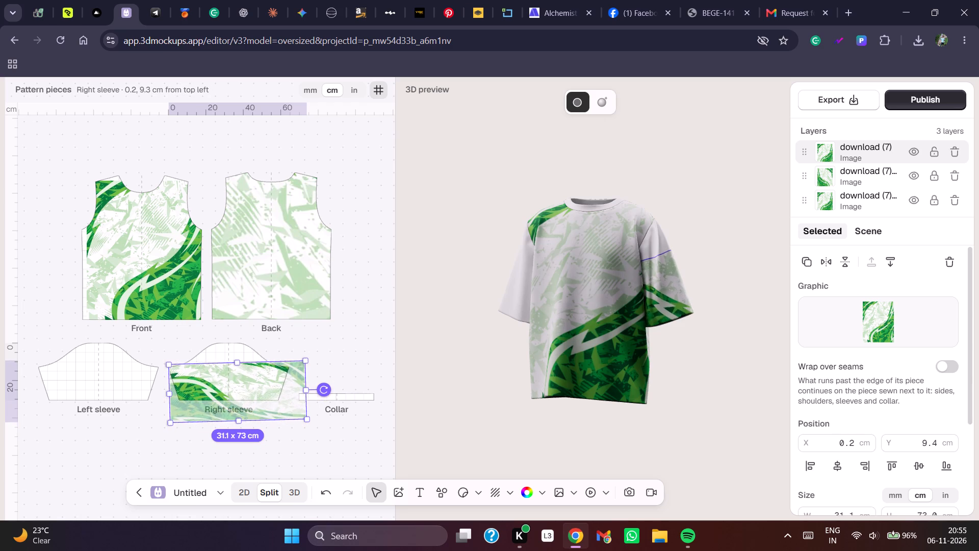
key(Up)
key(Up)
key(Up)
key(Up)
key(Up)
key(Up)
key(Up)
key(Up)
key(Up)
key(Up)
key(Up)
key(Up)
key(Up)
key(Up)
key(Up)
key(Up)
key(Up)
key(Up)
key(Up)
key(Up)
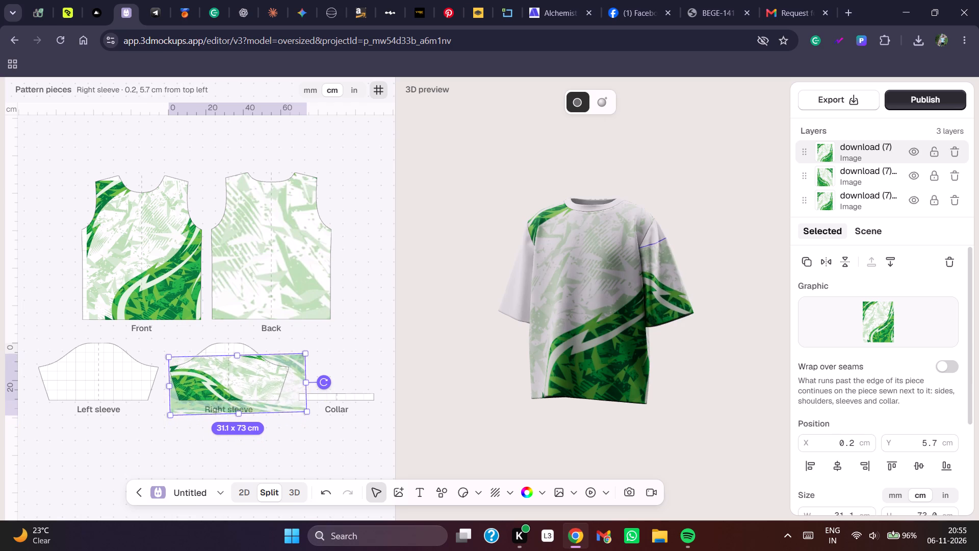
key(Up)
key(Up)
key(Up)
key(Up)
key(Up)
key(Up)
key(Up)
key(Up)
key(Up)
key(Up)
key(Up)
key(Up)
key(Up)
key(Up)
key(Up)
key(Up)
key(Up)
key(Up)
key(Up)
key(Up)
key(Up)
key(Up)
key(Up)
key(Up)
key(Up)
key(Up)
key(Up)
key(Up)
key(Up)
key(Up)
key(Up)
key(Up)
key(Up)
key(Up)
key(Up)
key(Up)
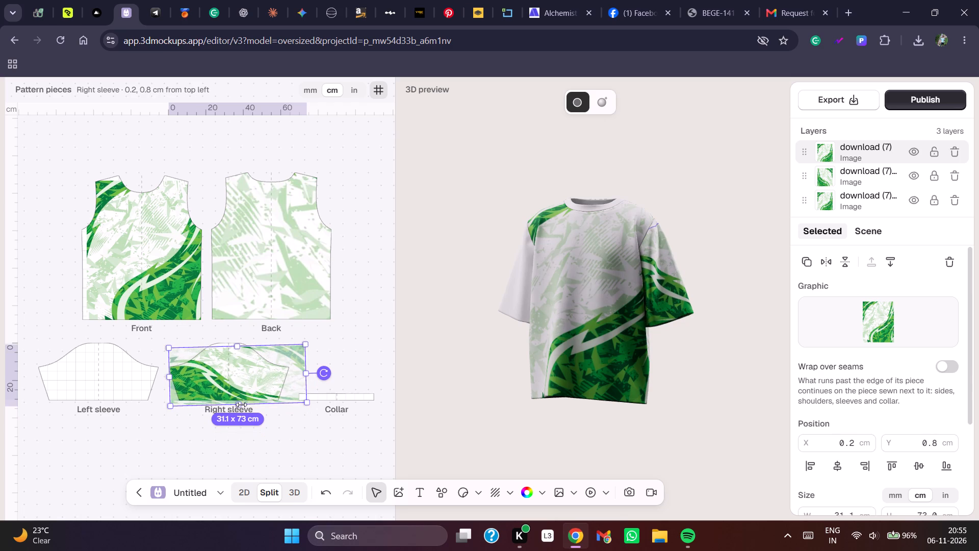
Duplicate the right sleeve's graphic and place the copy over the left sleeve at X 0.0, Y -1.2 cm.
click(814, 258)
drag(253, 381, 78, 379)
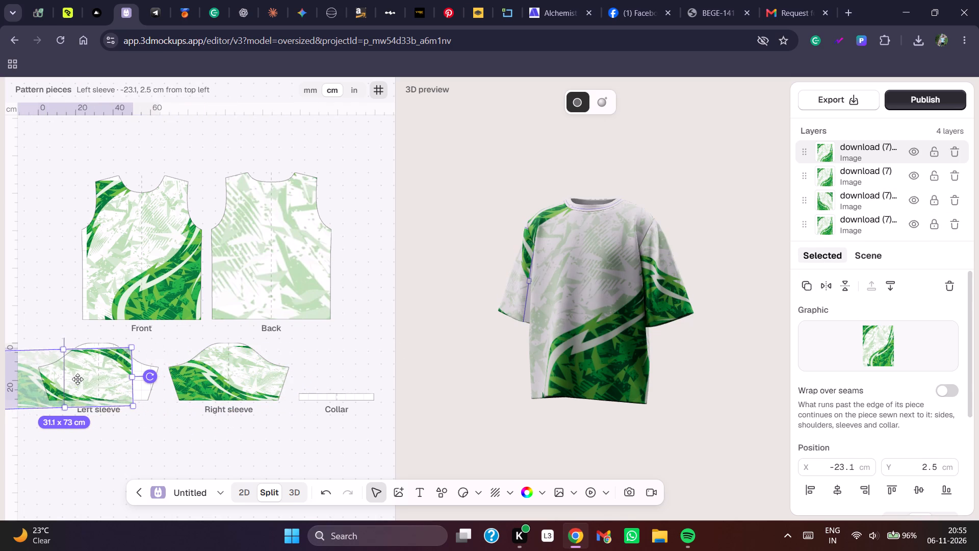
drag(78, 379, 112, 377)
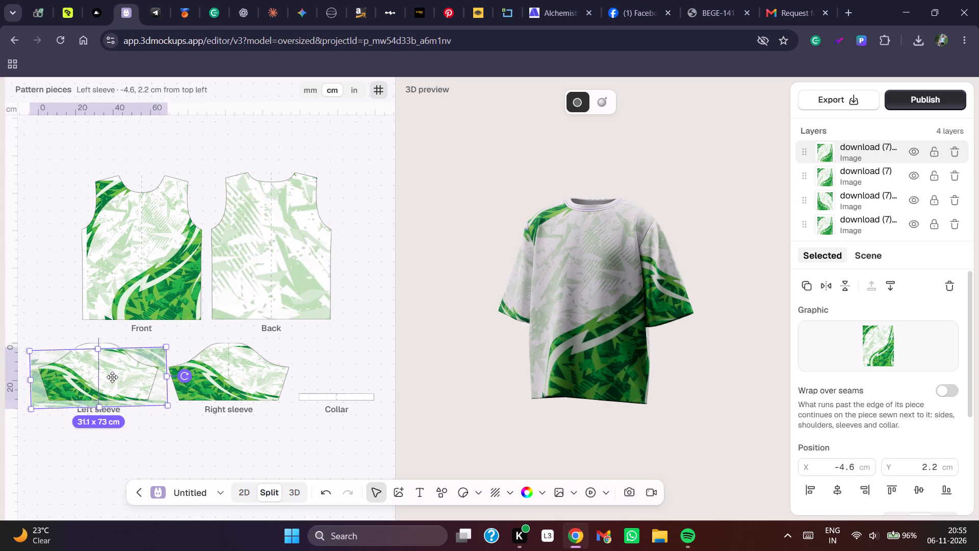
drag(112, 377, 118, 374)
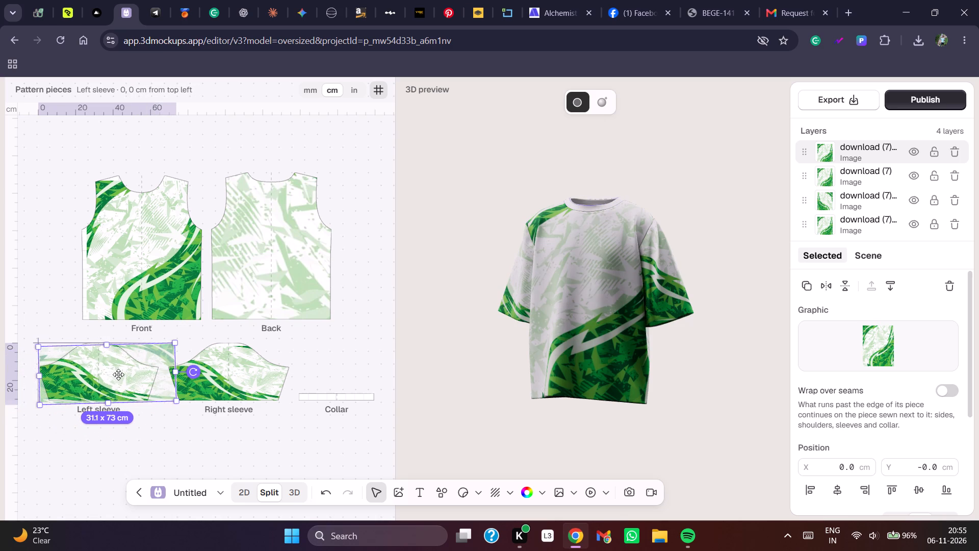
drag(118, 374, 119, 371)
click(88, 433)
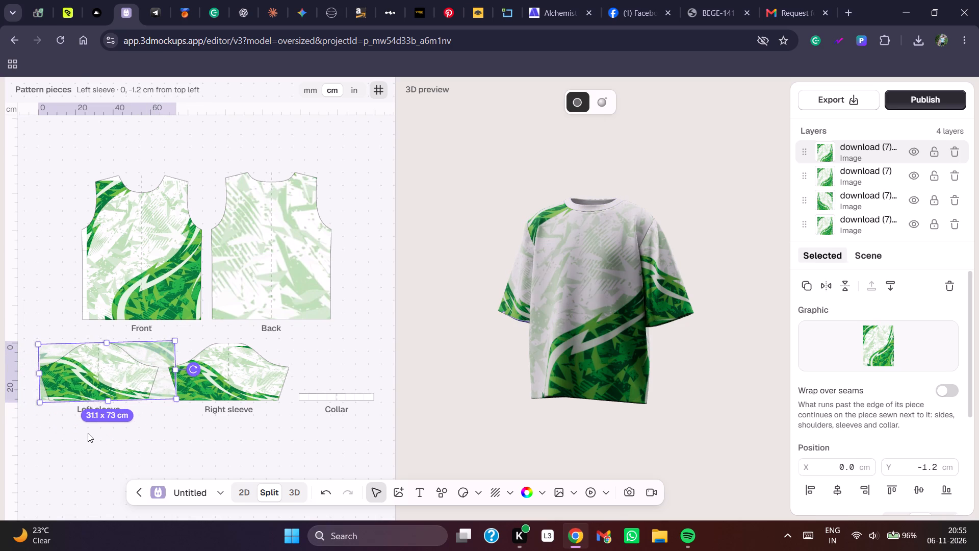
Shift the right sleeve's graphic to X 0.0, Y -1.2 cm to match the left sleeve's placement.
click(215, 386)
click(230, 373)
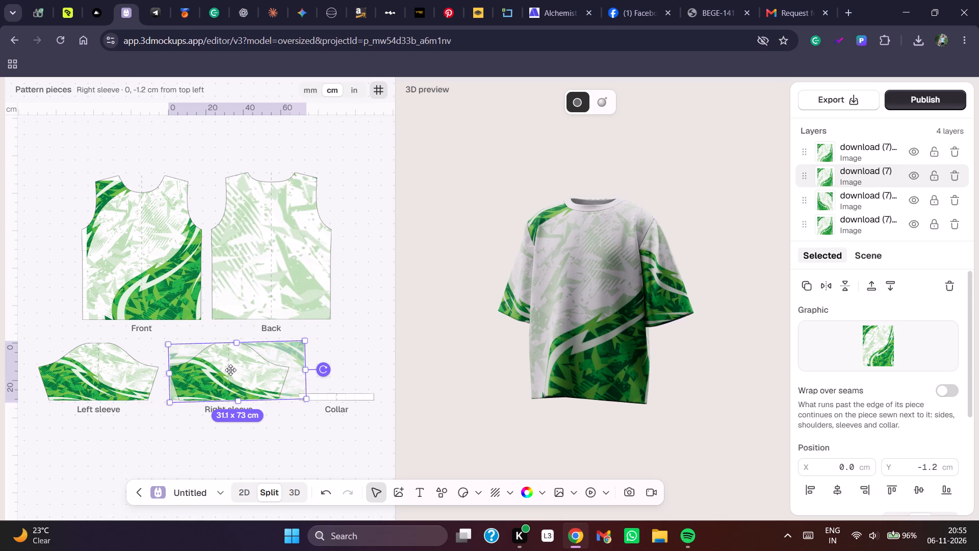
click(198, 427)
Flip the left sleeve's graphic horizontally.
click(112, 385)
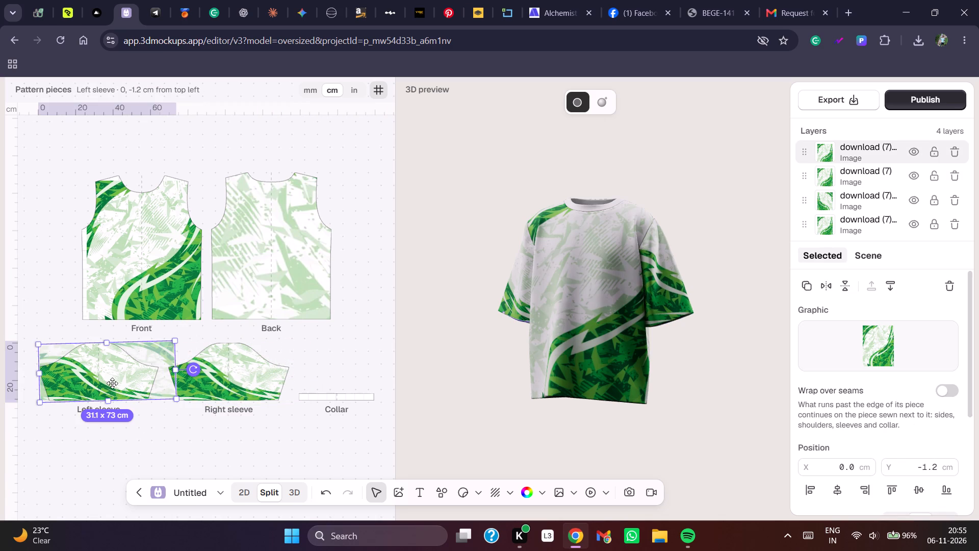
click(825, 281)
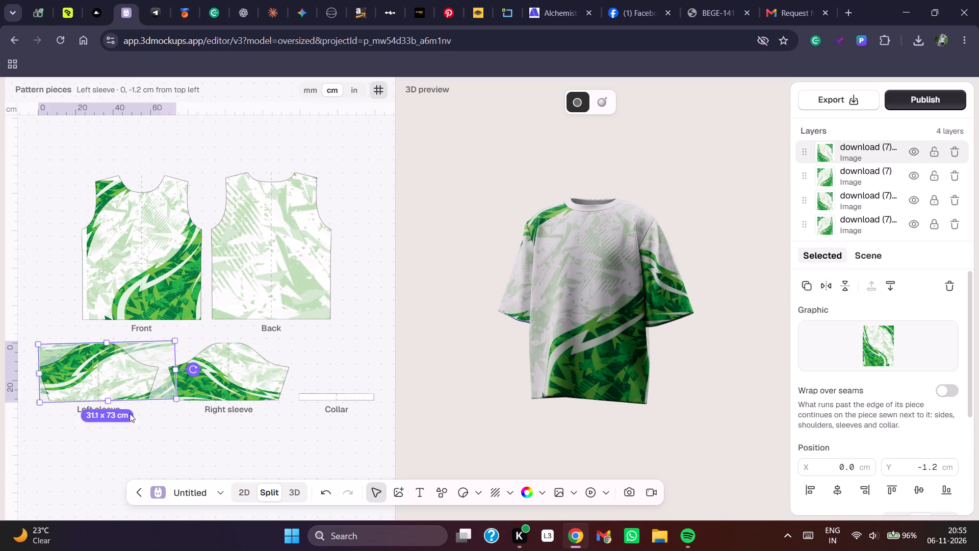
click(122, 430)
Shift the left sleeve's graphic slightly lower and enlarge it to 33.3 x 78.1 cm at X 0.0, Y -0.1 cm.
double_click(118, 387)
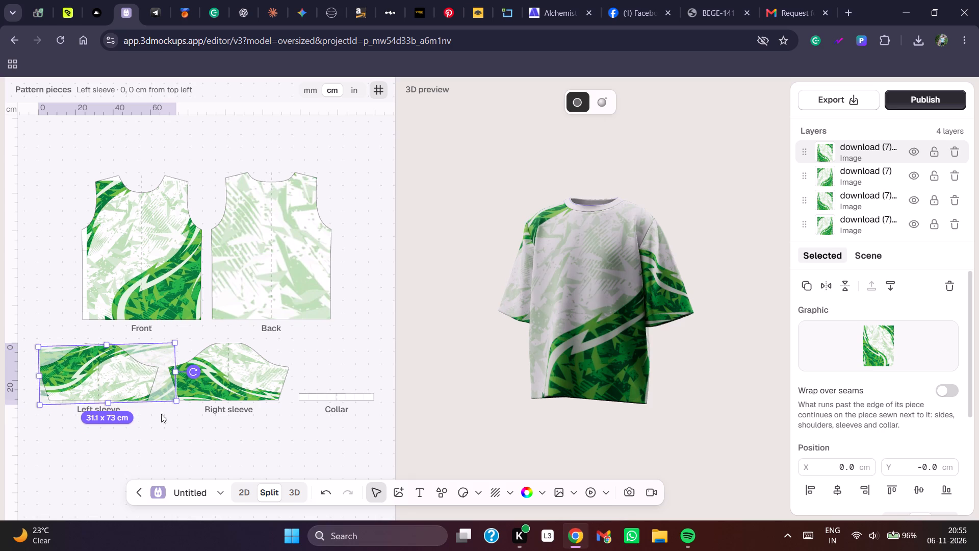
click(174, 404)
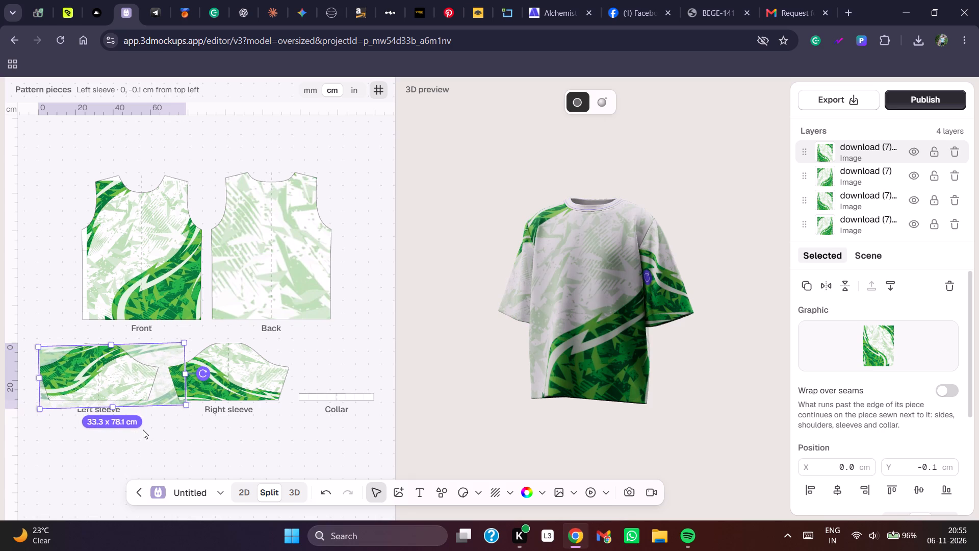
click(142, 430)
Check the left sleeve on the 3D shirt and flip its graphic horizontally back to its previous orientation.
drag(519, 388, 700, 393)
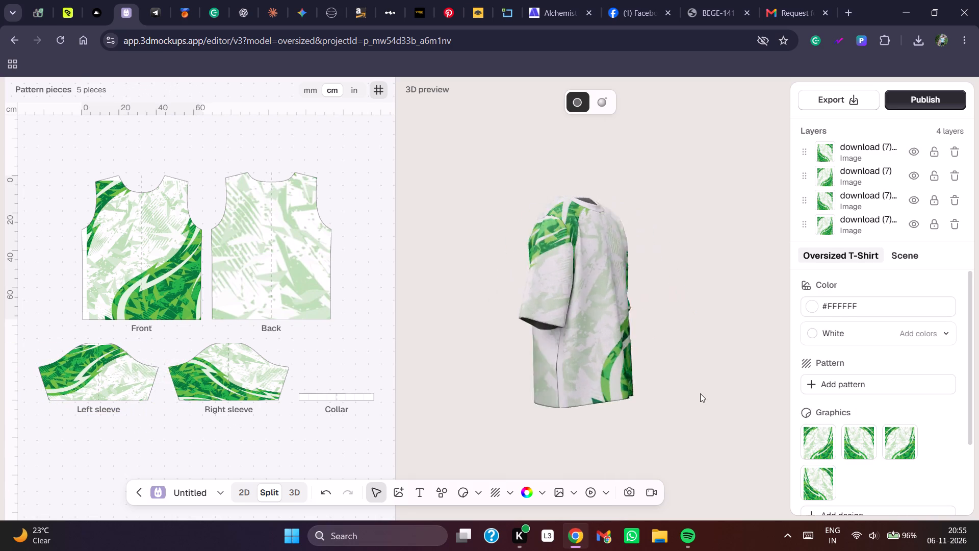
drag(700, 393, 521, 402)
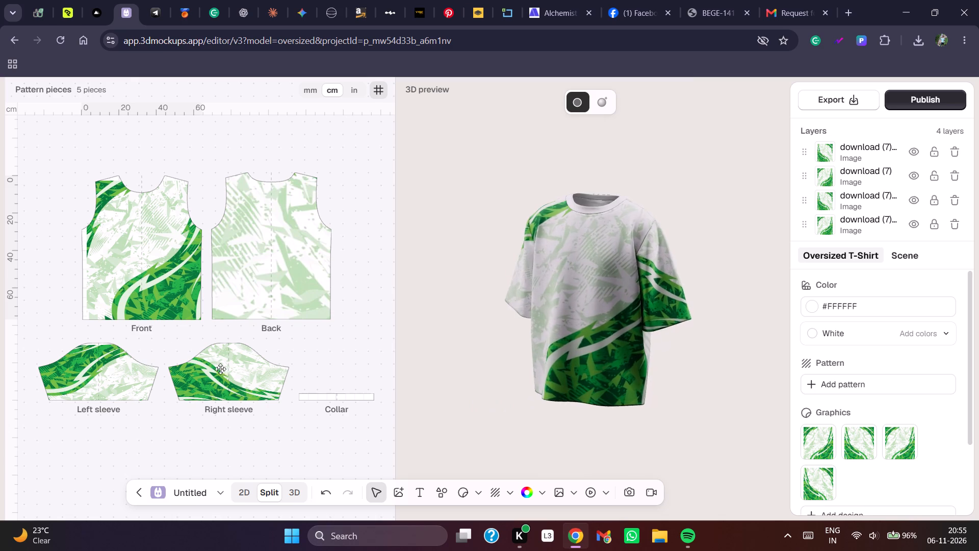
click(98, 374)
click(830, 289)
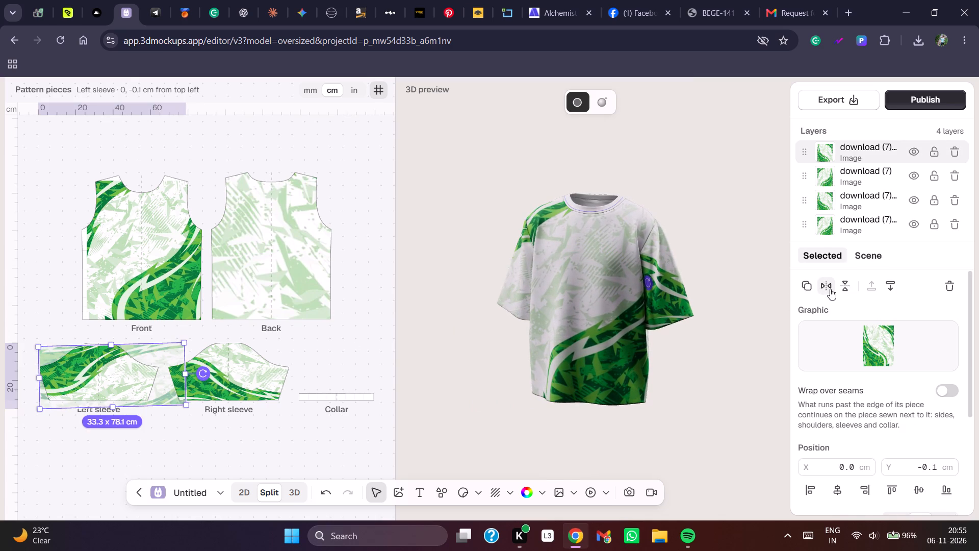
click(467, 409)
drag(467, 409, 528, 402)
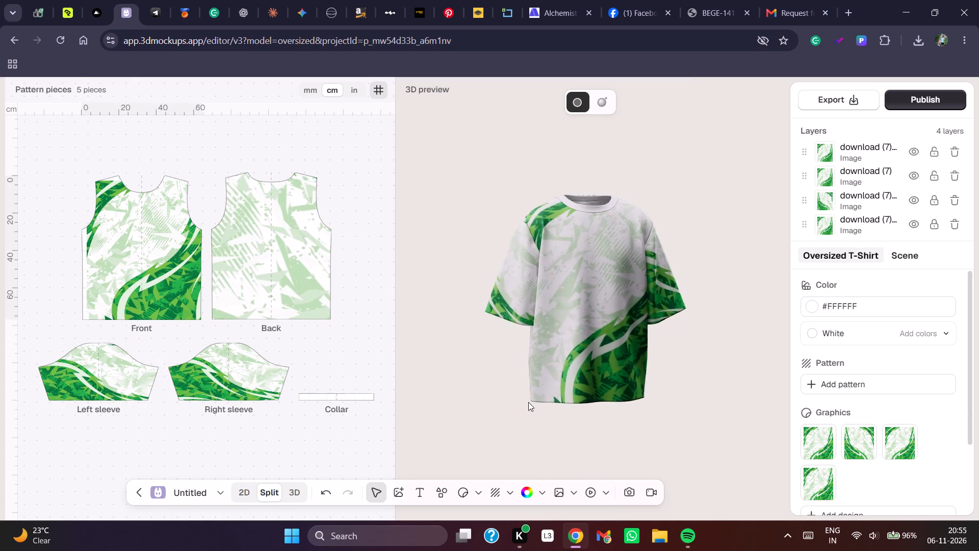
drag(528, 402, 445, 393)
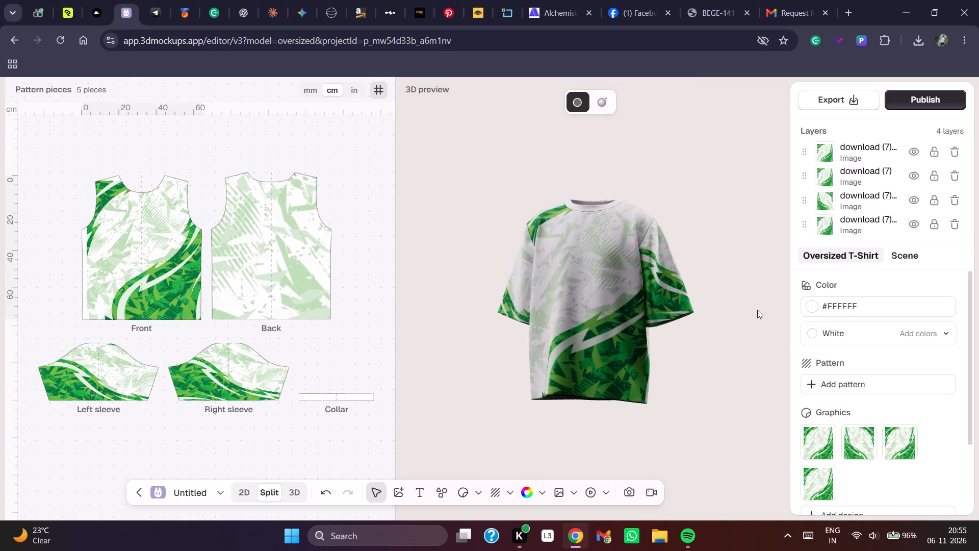
Flip the left sleeve's graphic vertically so that it mirrors the right sleeve, and check it on the 3D shirt.
click(119, 383)
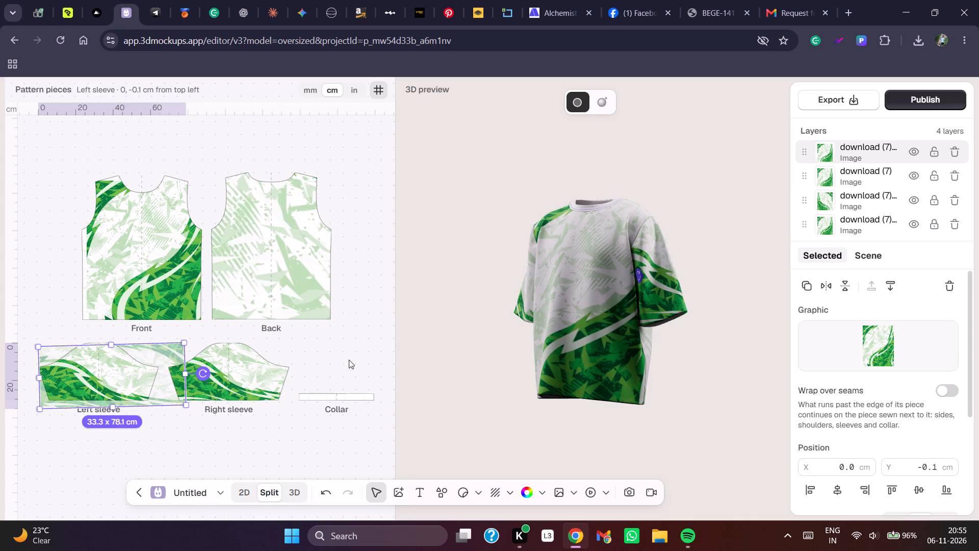
click(844, 286)
drag(694, 380, 722, 380)
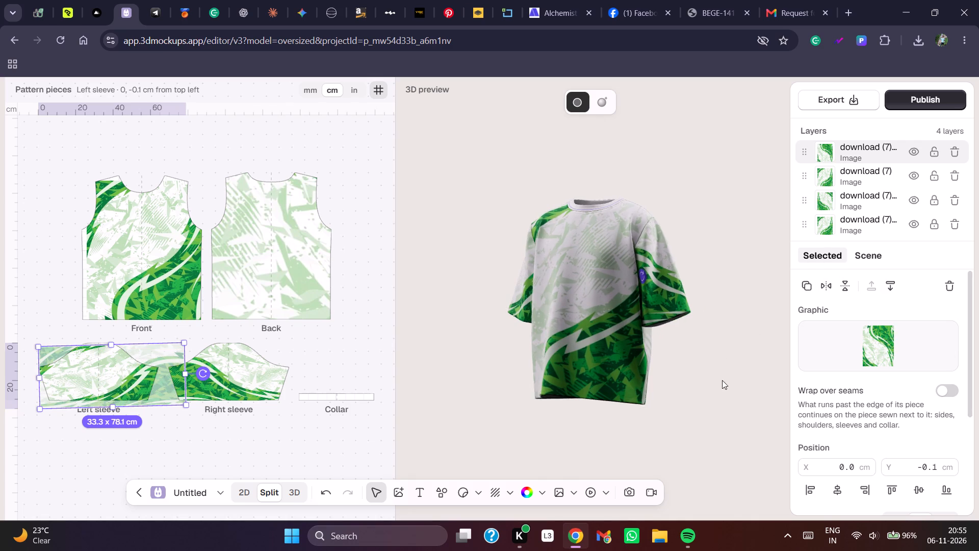
drag(722, 380, 746, 380)
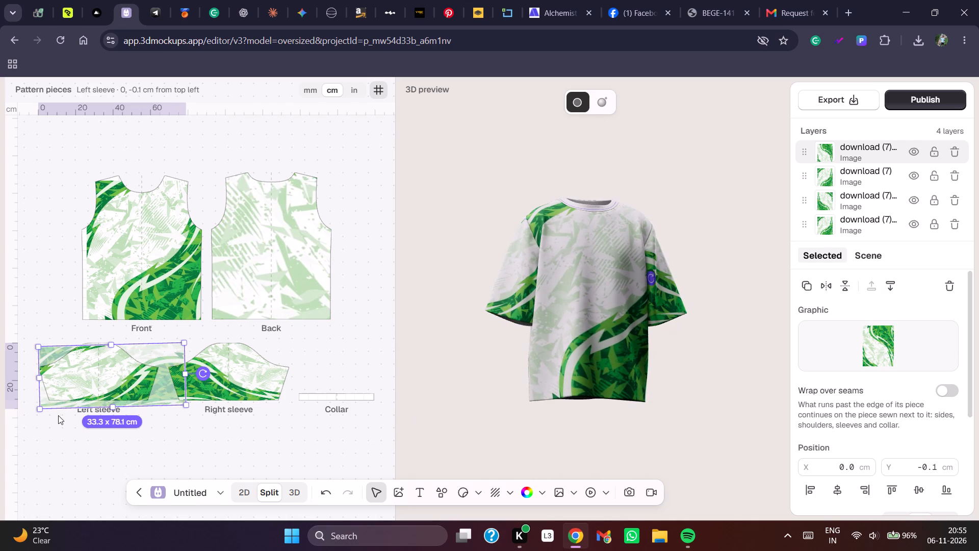
Enlarge the left sleeve's graphic to 36 x 84.5 cm, placed at X -6.5, Y -2.9 cm.
click(92, 366)
drag(36, 345, 36, 340)
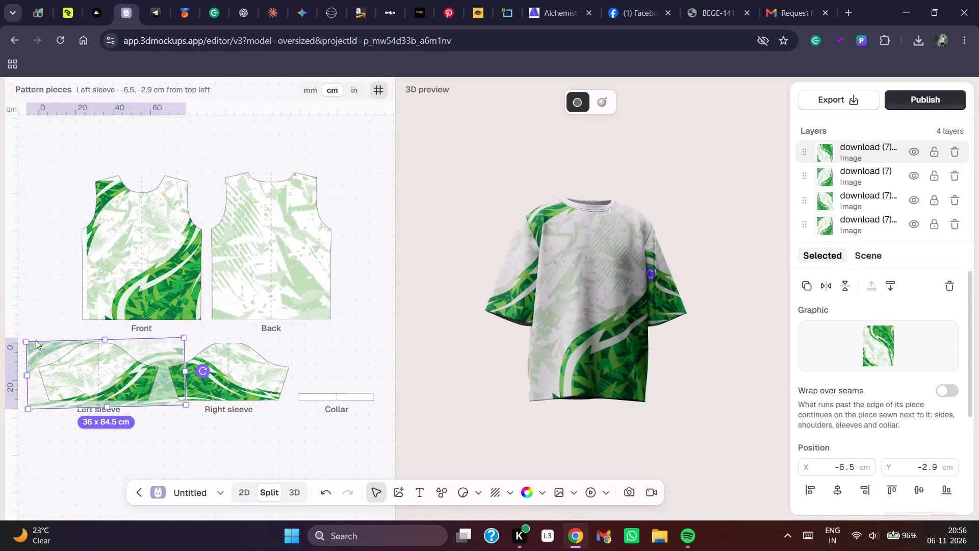
click(62, 460)
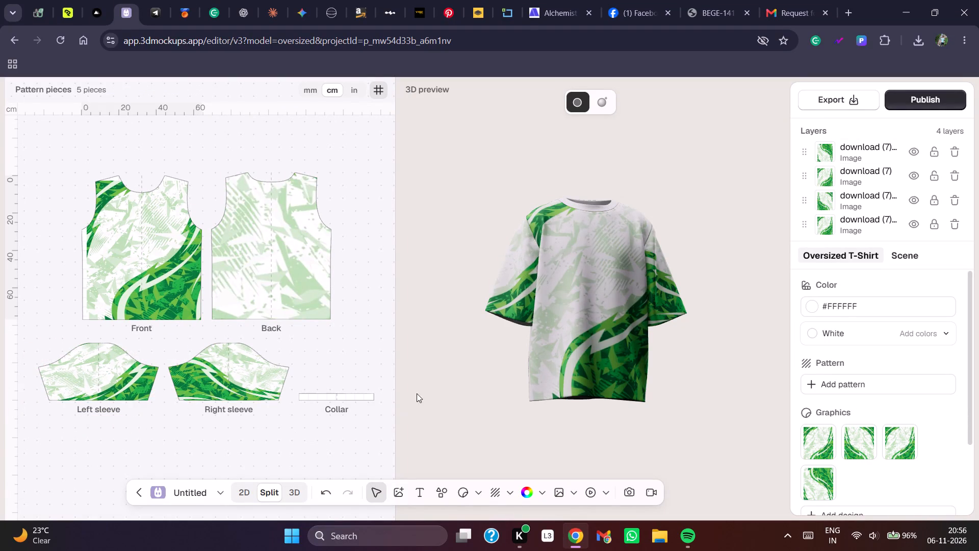
Delete the graphic on the left sleeve.
drag(521, 367, 522, 388)
click(212, 394)
click(100, 390)
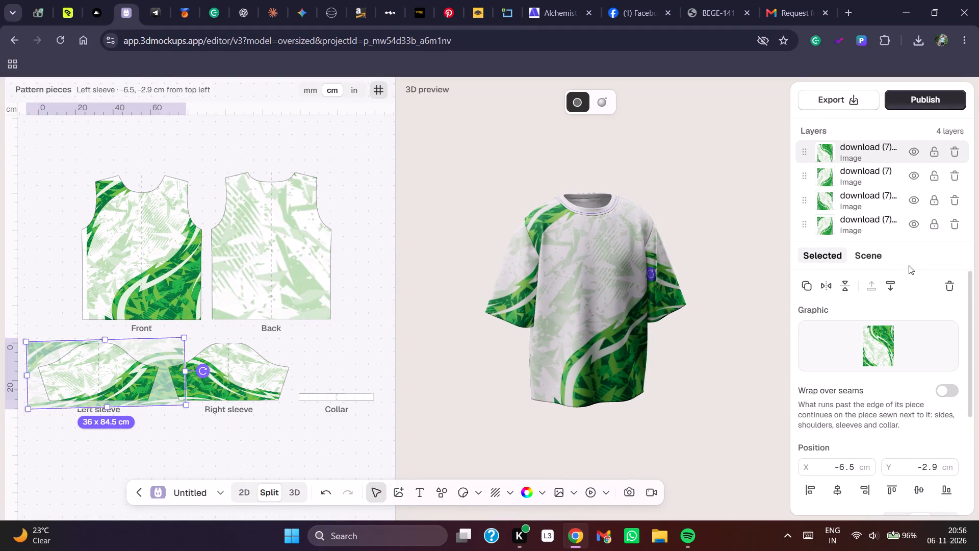
click(950, 151)
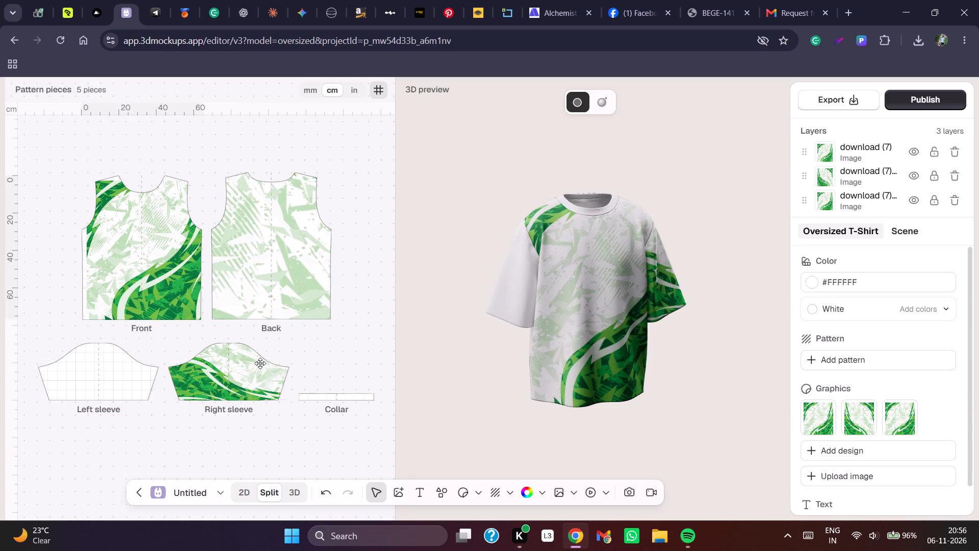
Duplicate the right sleeve's graphic and place the copy on the left sleeve at X 0, Y 0 cm.
click(208, 386)
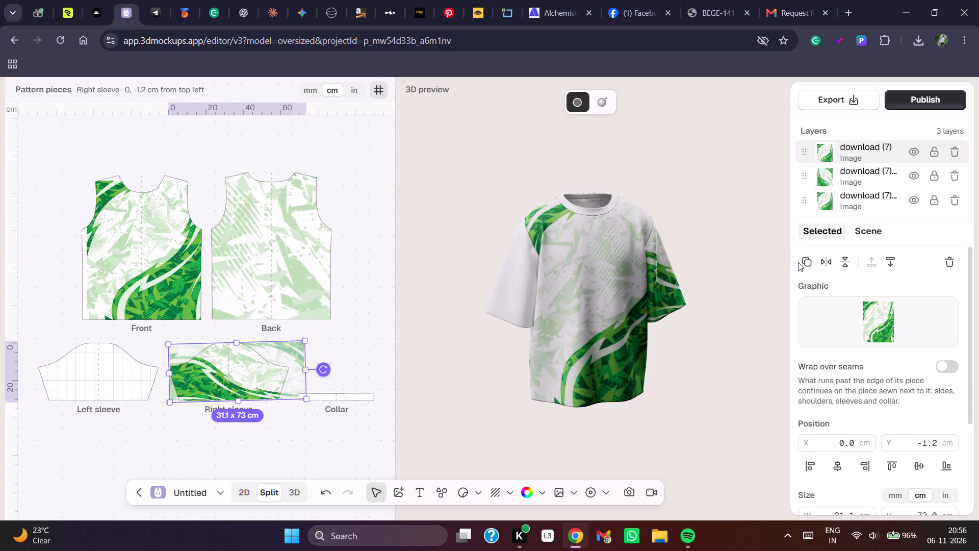
click(803, 262)
drag(255, 377, 226, 371)
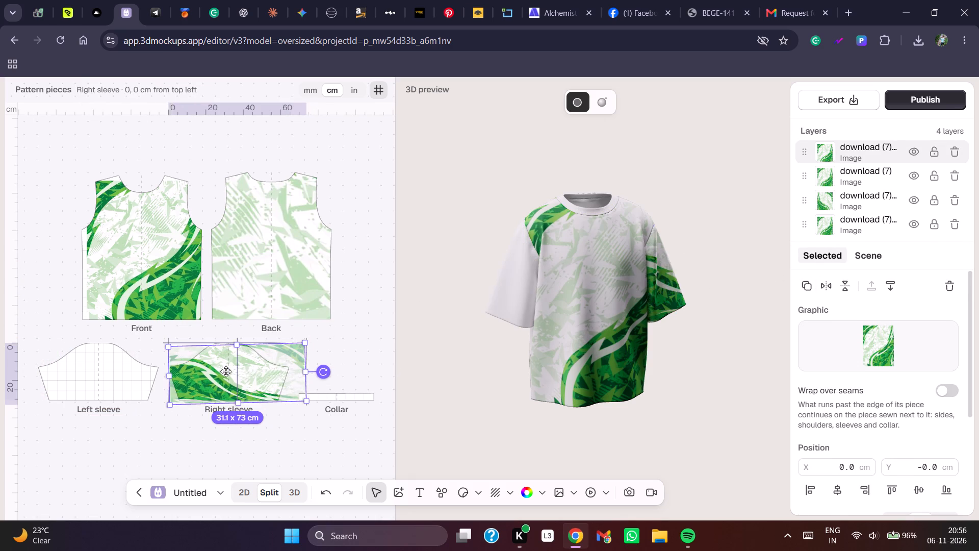
drag(226, 371, 119, 374)
click(138, 428)
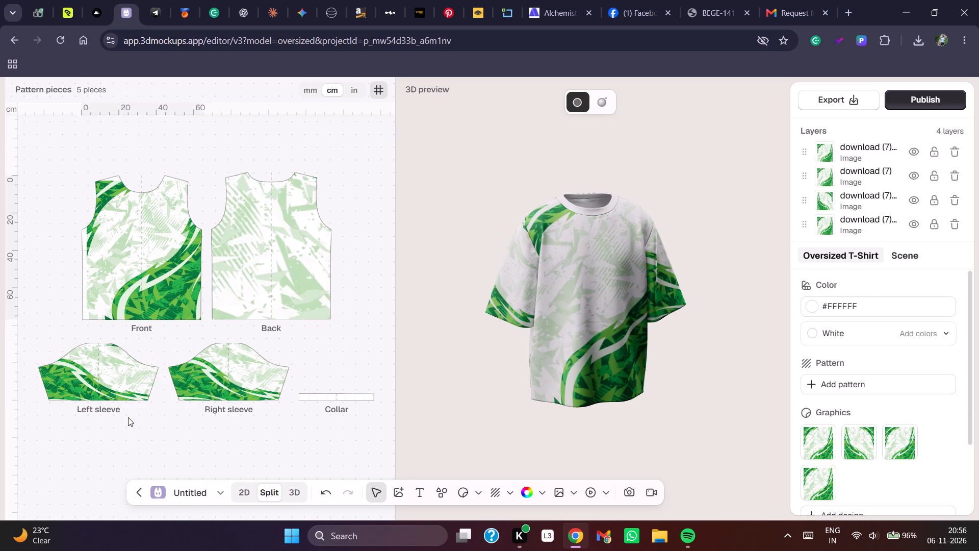
Flip the left sleeve's new graphic vertically to mirror the right sleeve, and check both sleeves on the 3D shirt.
click(107, 391)
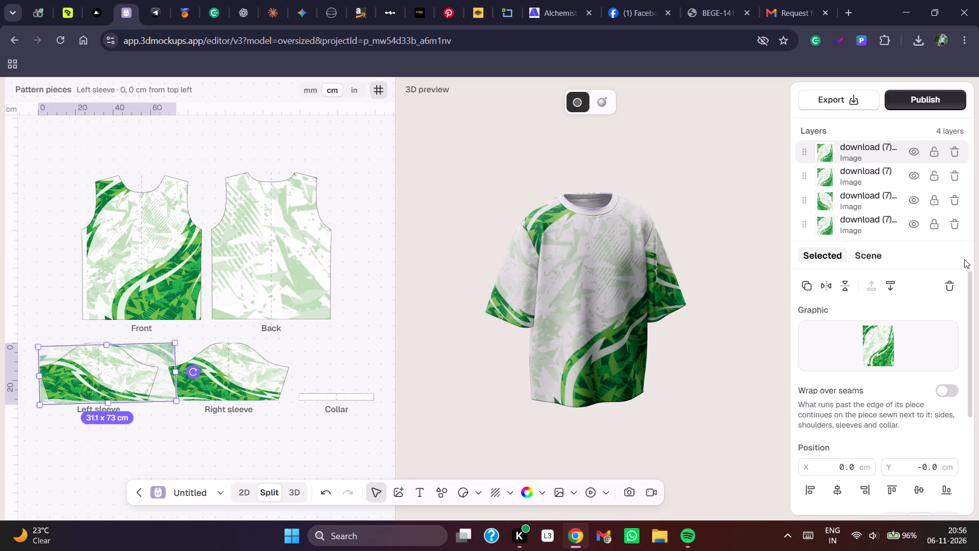
click(849, 288)
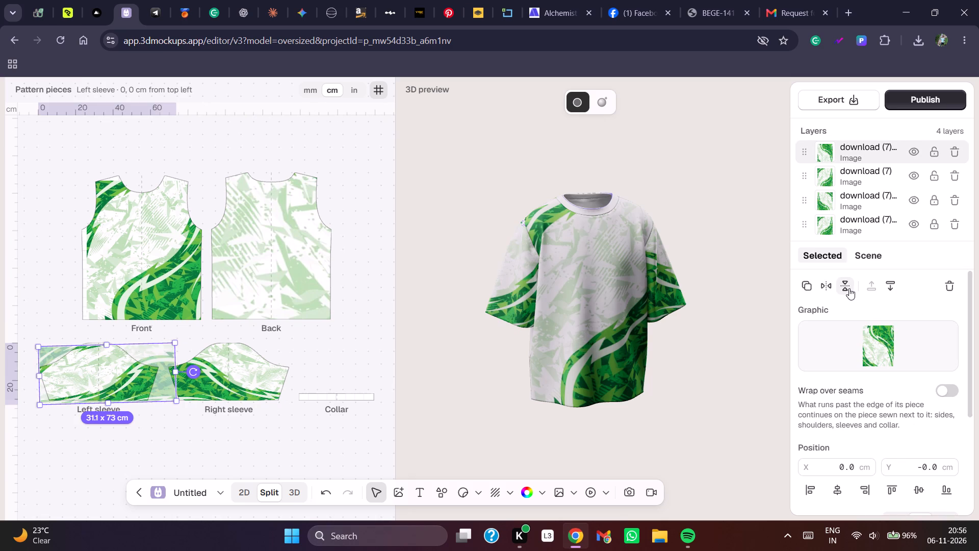
click(402, 378)
drag(482, 379, 480, 379)
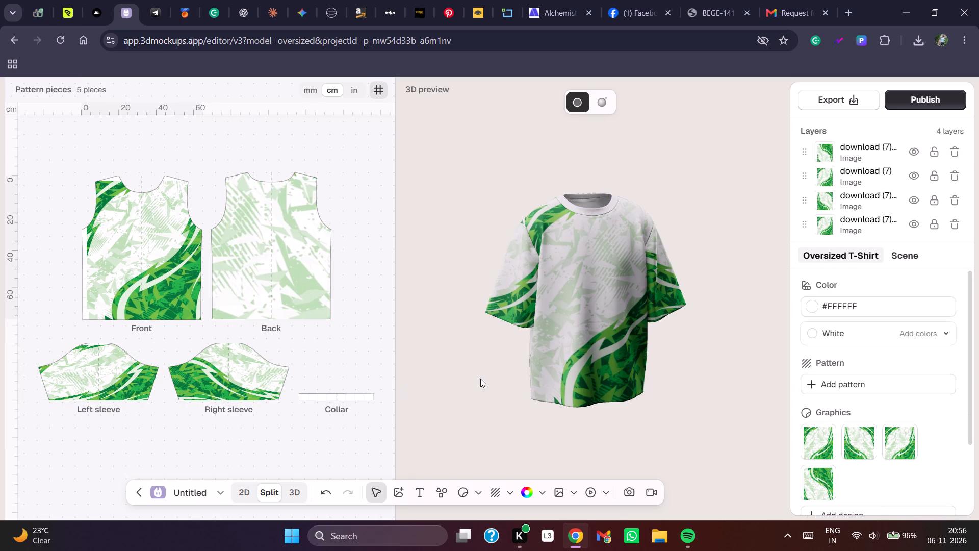
drag(480, 379, 470, 358)
drag(726, 428, 662, 428)
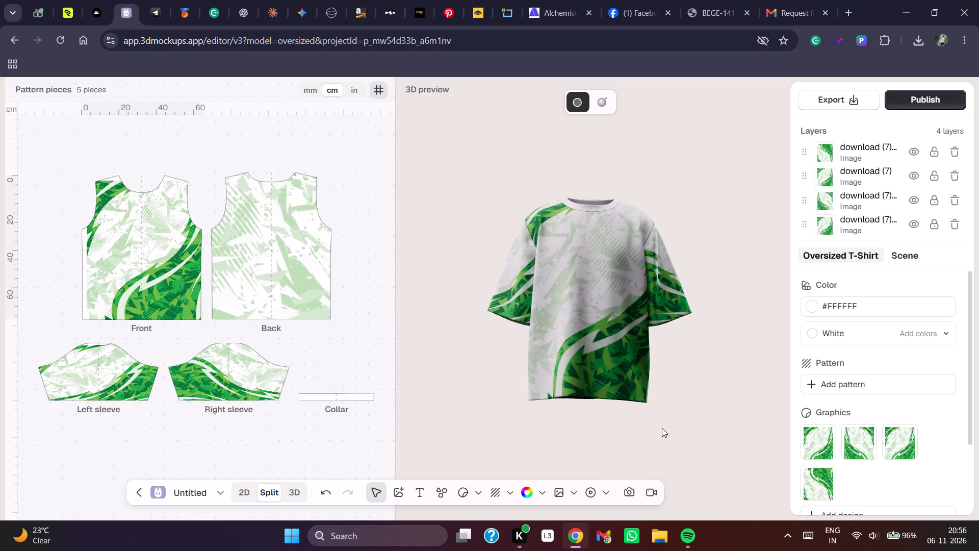
drag(662, 428, 627, 426)
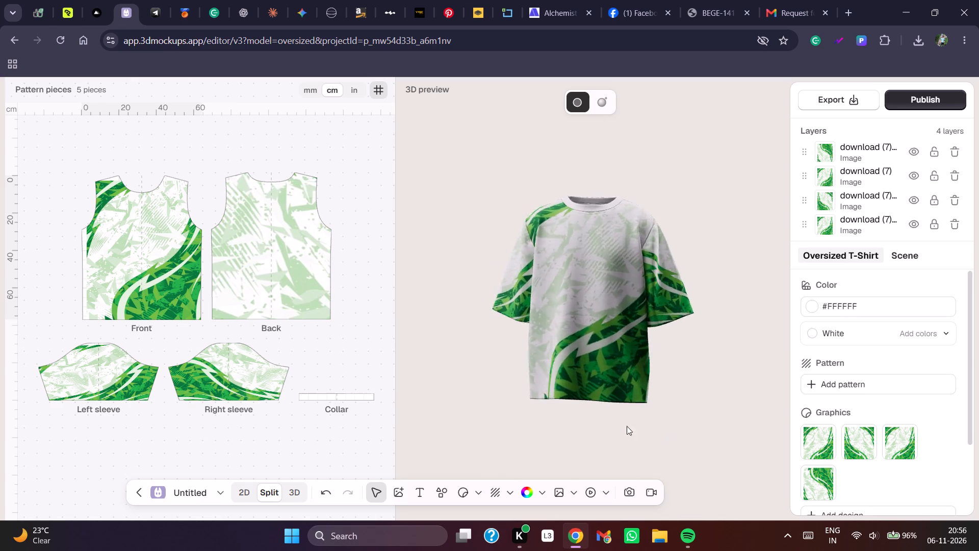
drag(627, 426, 393, 427)
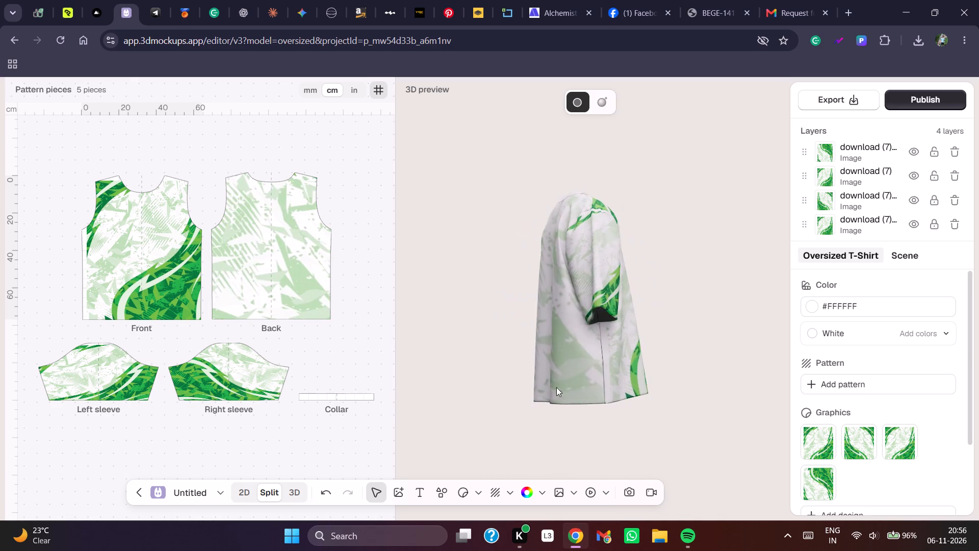
drag(413, 405, 738, 403)
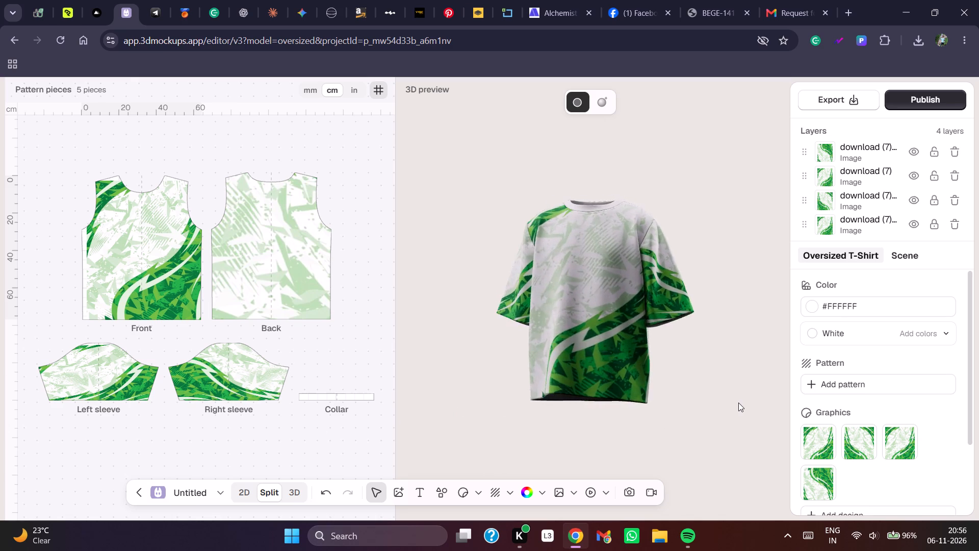
drag(738, 403, 674, 392)
Set the shirt's base colour to Black (#0A0A0A) and inspect the 3D shirt for uncovered areas.
click(538, 491)
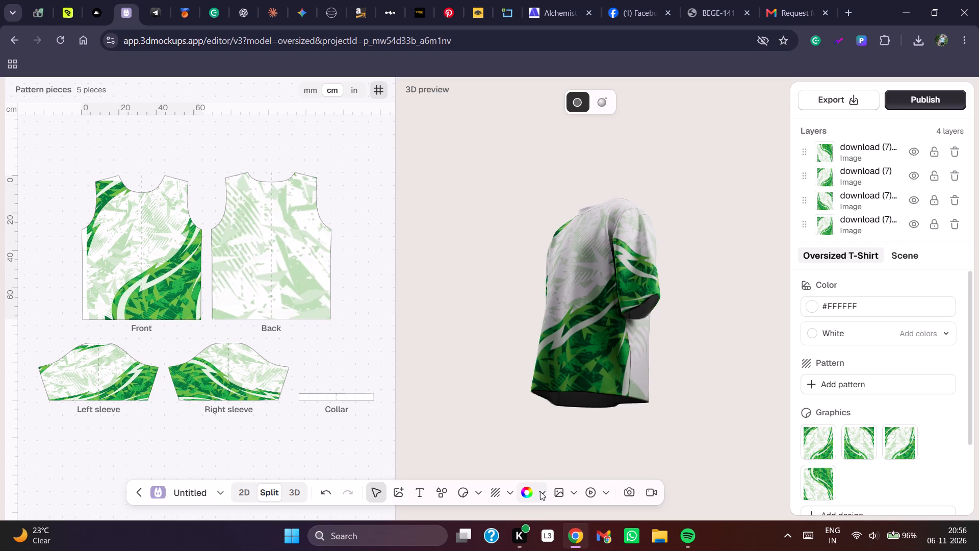
click(485, 429)
click(580, 441)
drag(601, 440, 657, 448)
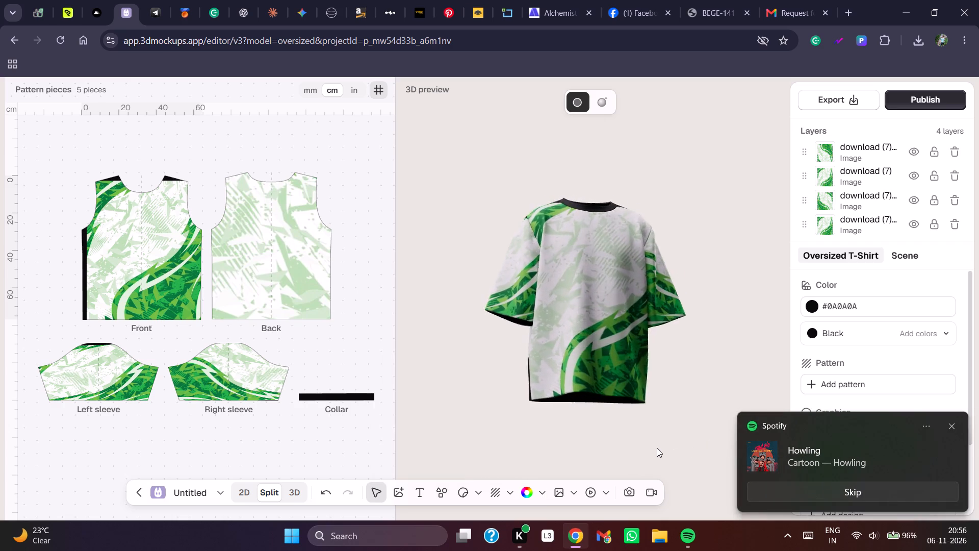
drag(657, 448, 418, 467)
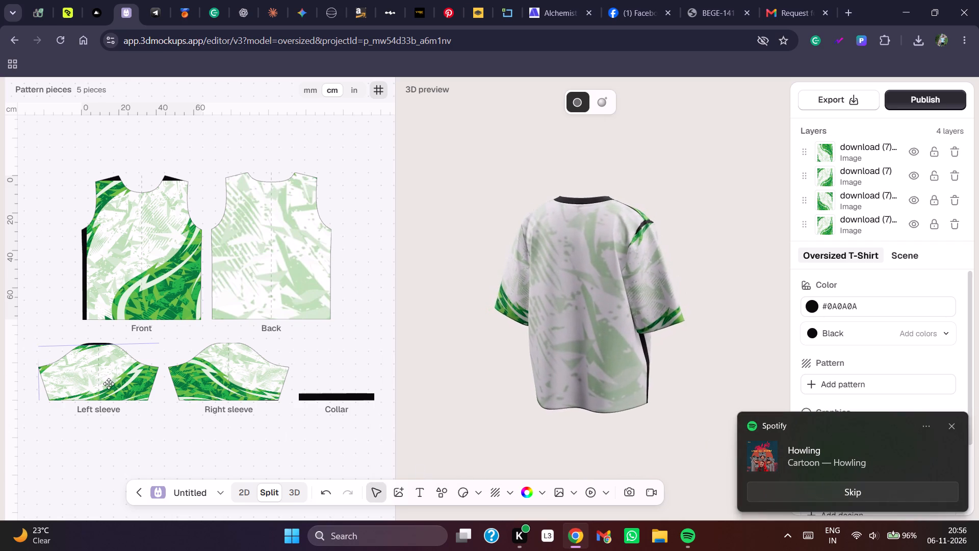
Stretch the left sleeve's graphic to 34.6 x 73.8 cm so it covers the whole piece, and check the sleeve on the 3D shirt.
click(109, 384)
click(108, 344)
click(108, 343)
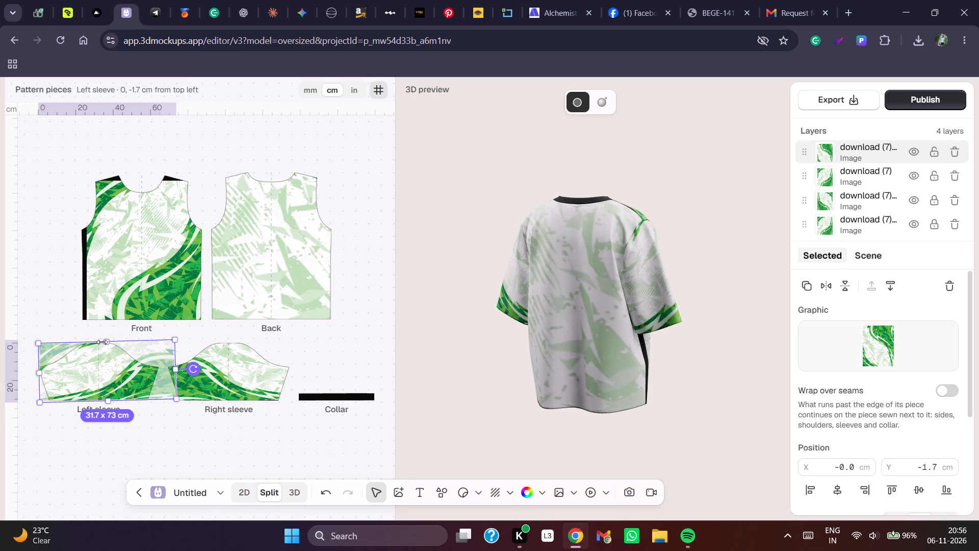
click(103, 342)
click(104, 340)
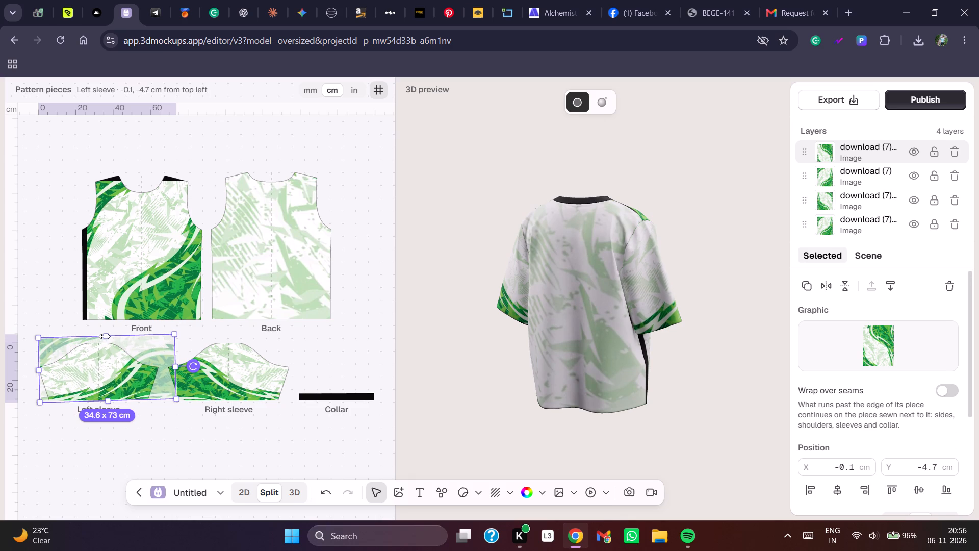
click(42, 367)
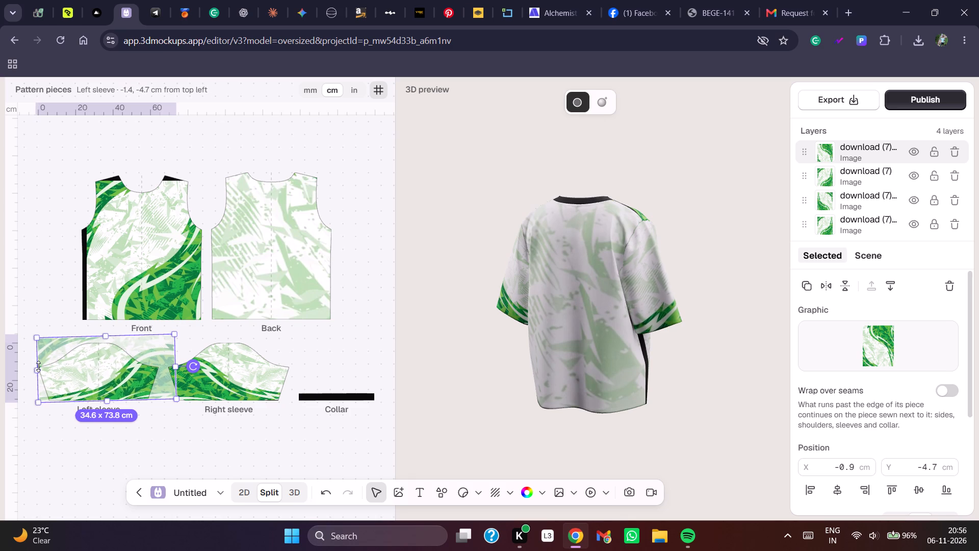
click(57, 427)
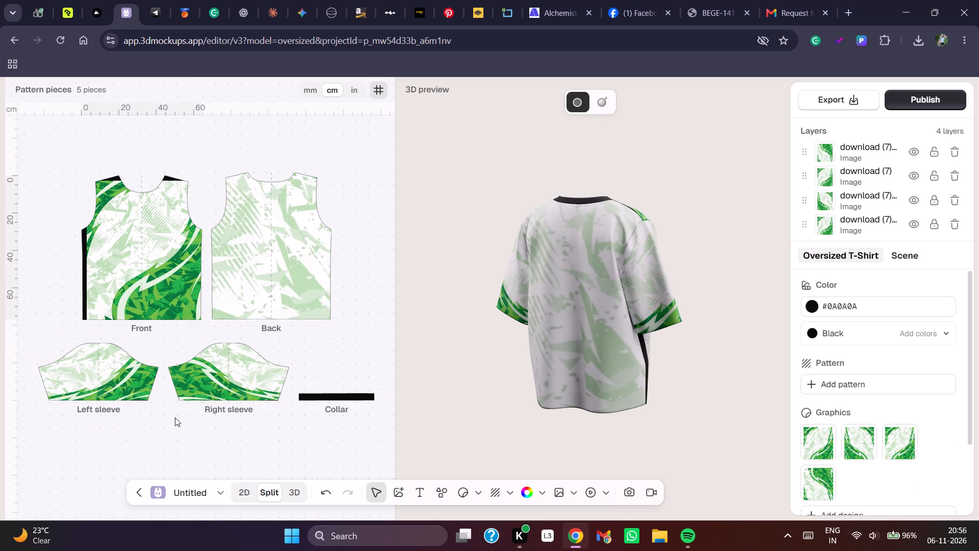
drag(574, 385, 504, 385)
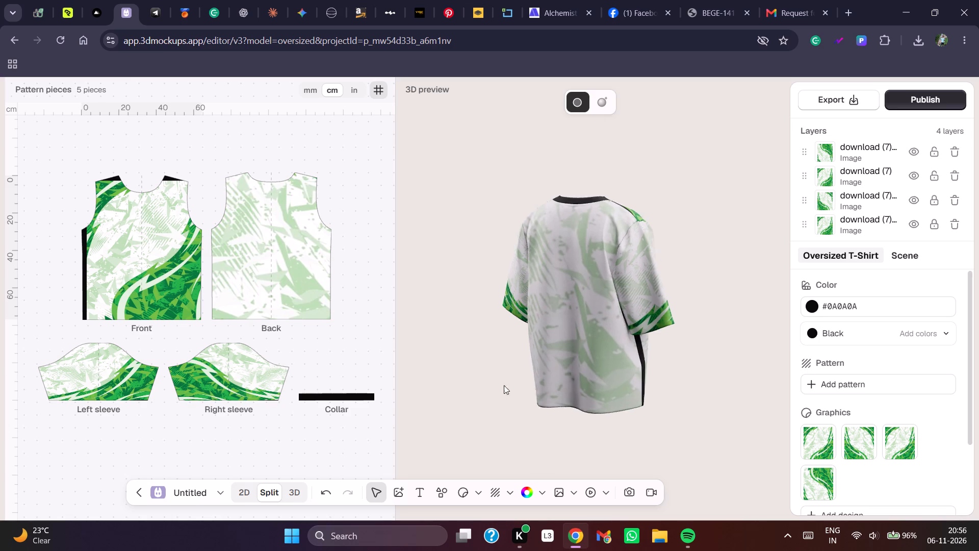
drag(504, 385, 491, 399)
Lock the graphic layers of both sleeves.
click(164, 290)
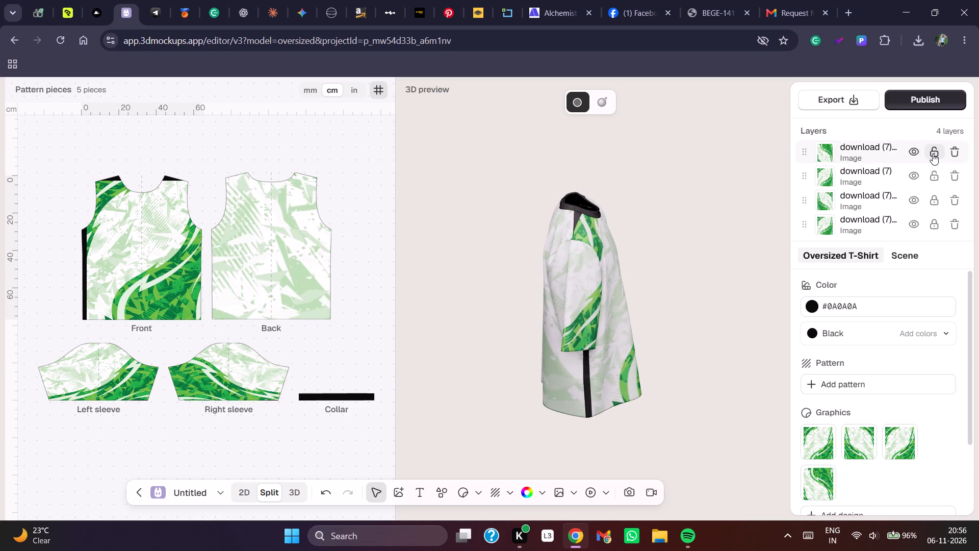
click(933, 154)
click(932, 170)
Find the front piece's graphic among the layers, toggling its visibility to identify it, and unlock it.
click(833, 169)
click(834, 191)
click(843, 205)
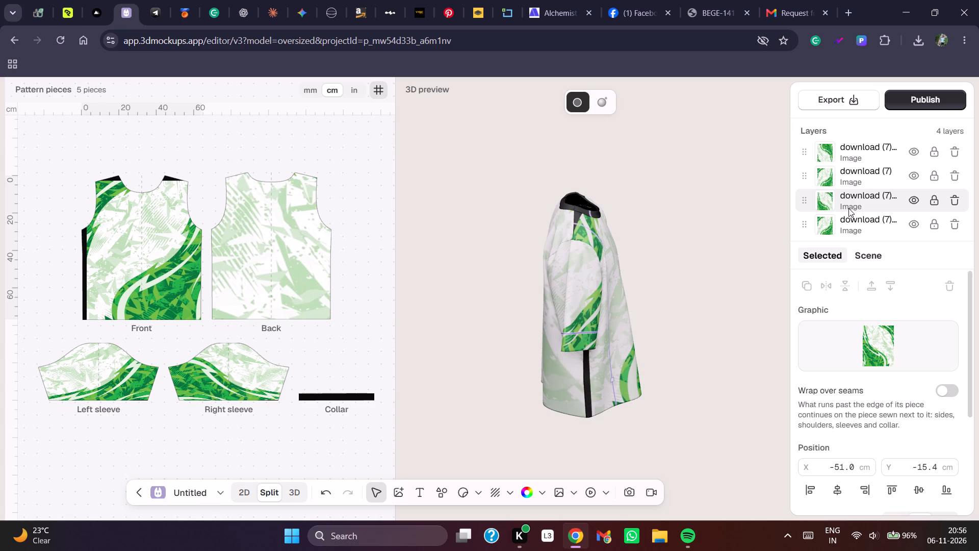
scroll(848, 208, down, 1)
click(827, 215)
scroll(895, 196, down, 1)
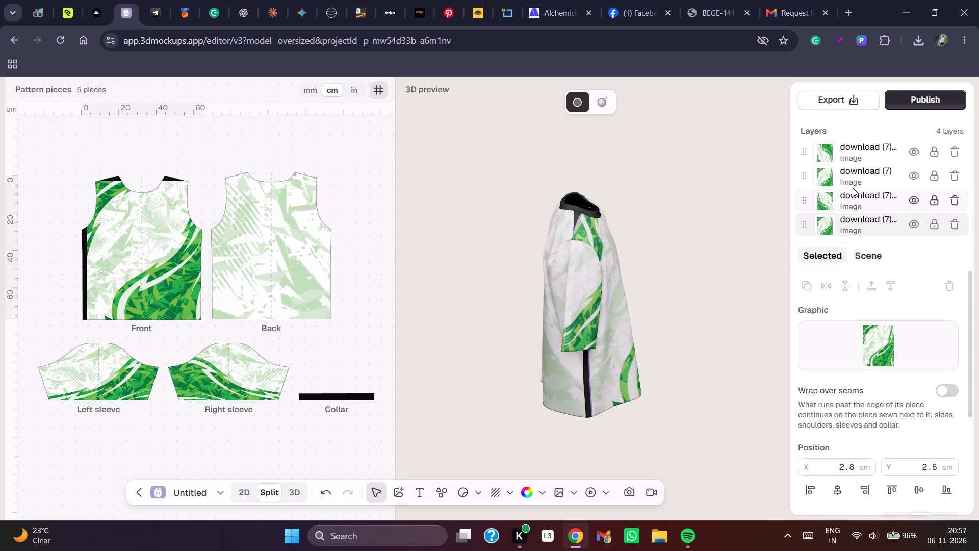
scroll(855, 185, down, 3)
scroll(864, 185, up, 4)
click(800, 147)
click(815, 177)
click(843, 192)
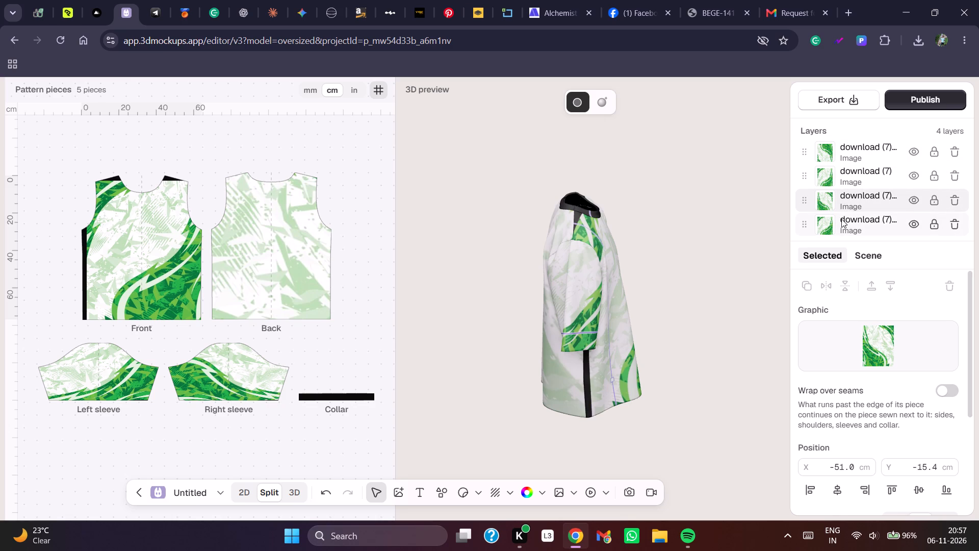
click(841, 223)
scroll(863, 201, down, 4)
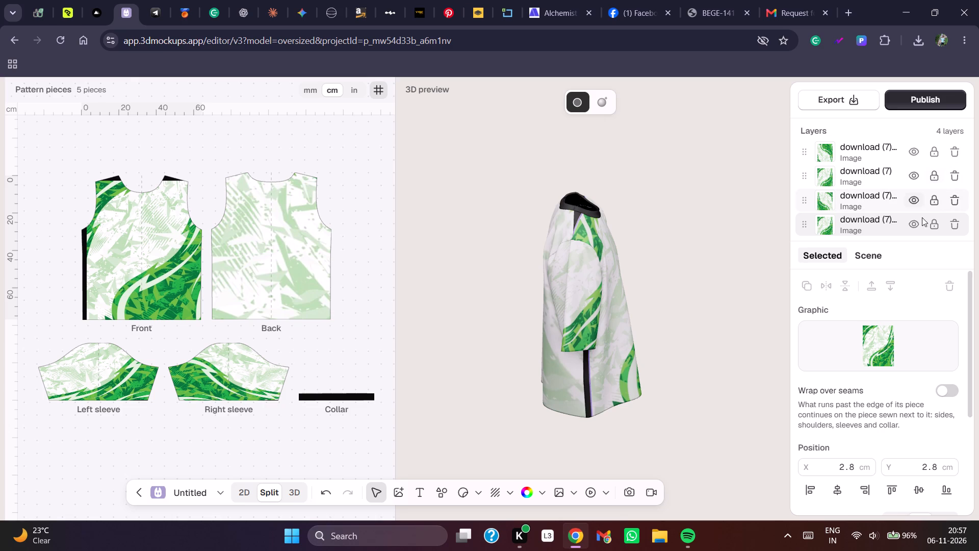
click(918, 224)
click(918, 224)
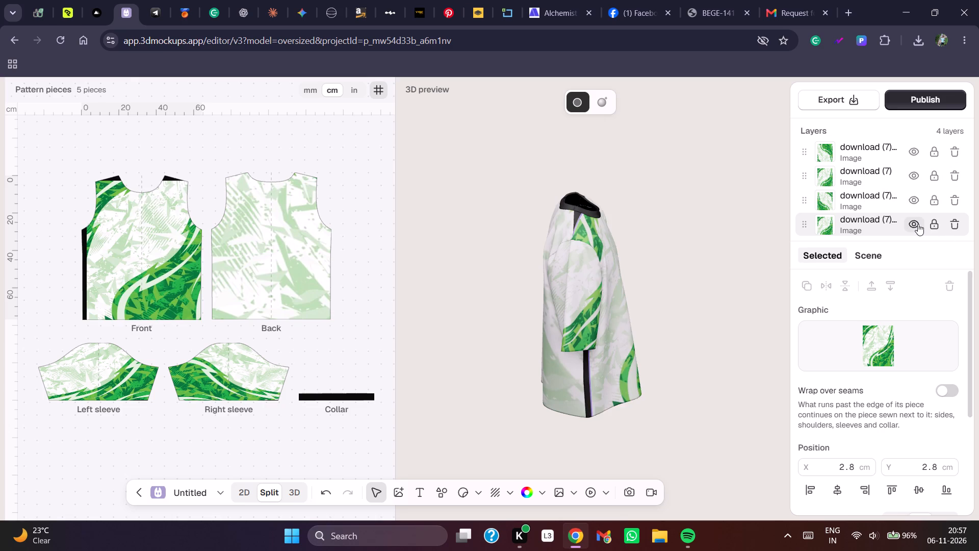
click(918, 224)
click(918, 224)
click(934, 223)
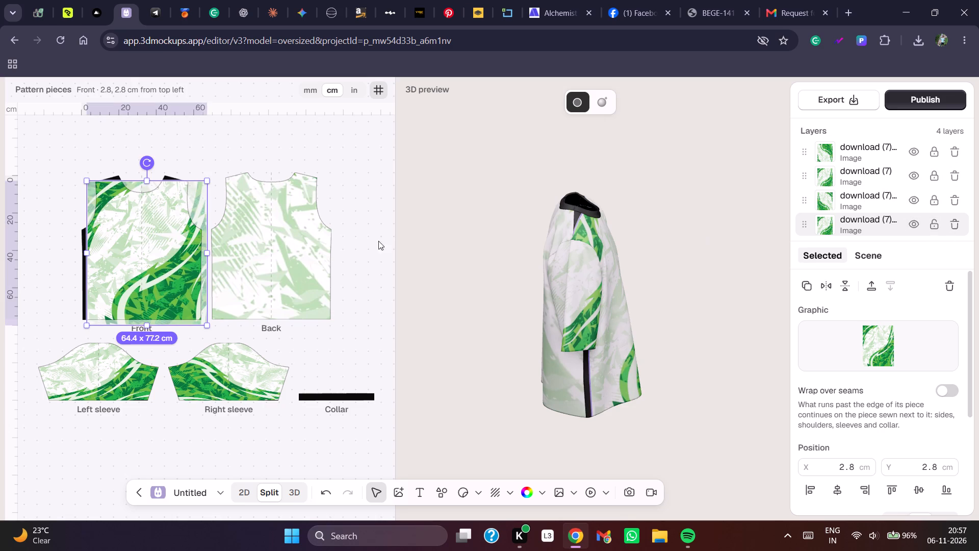
Move the front piece's graphic to X 0, Y 0 cm to cover the bare edge, and check it on the 3D shirt.
drag(149, 260, 144, 258)
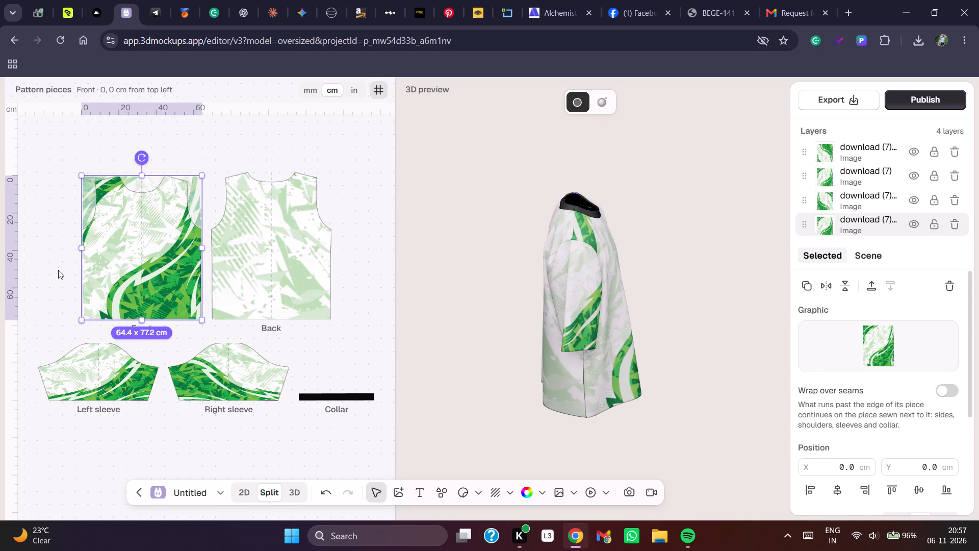
click(58, 270)
drag(687, 341, 563, 329)
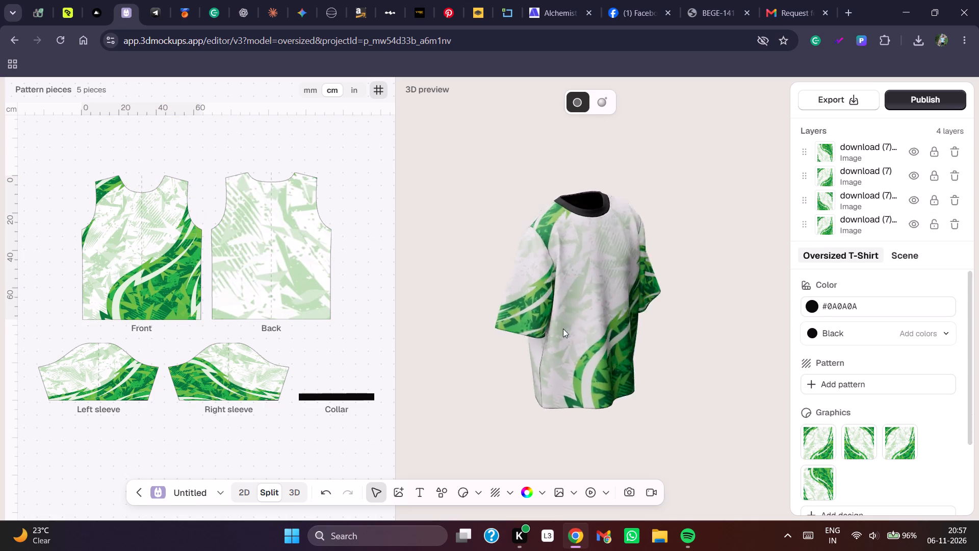
drag(563, 329, 570, 324)
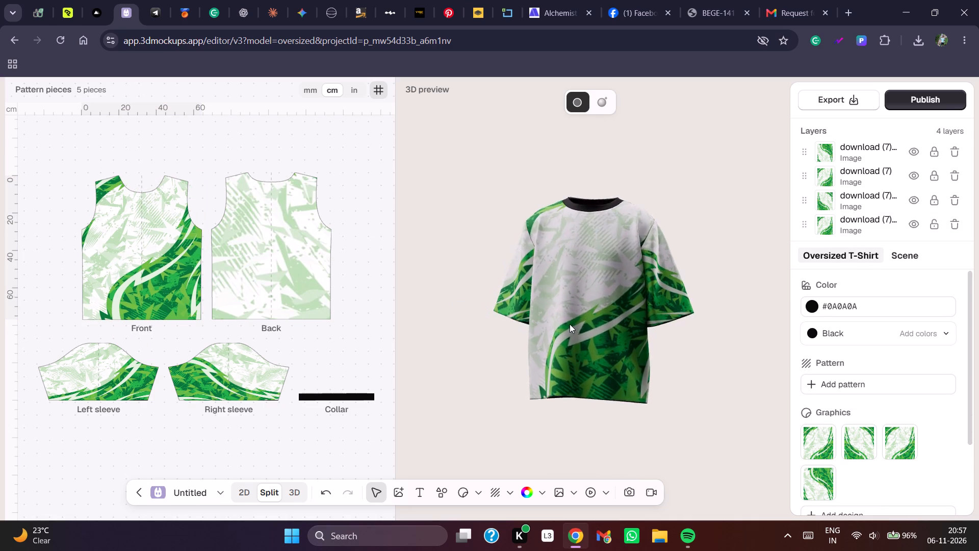
drag(570, 324, 599, 323)
drag(585, 327, 607, 395)
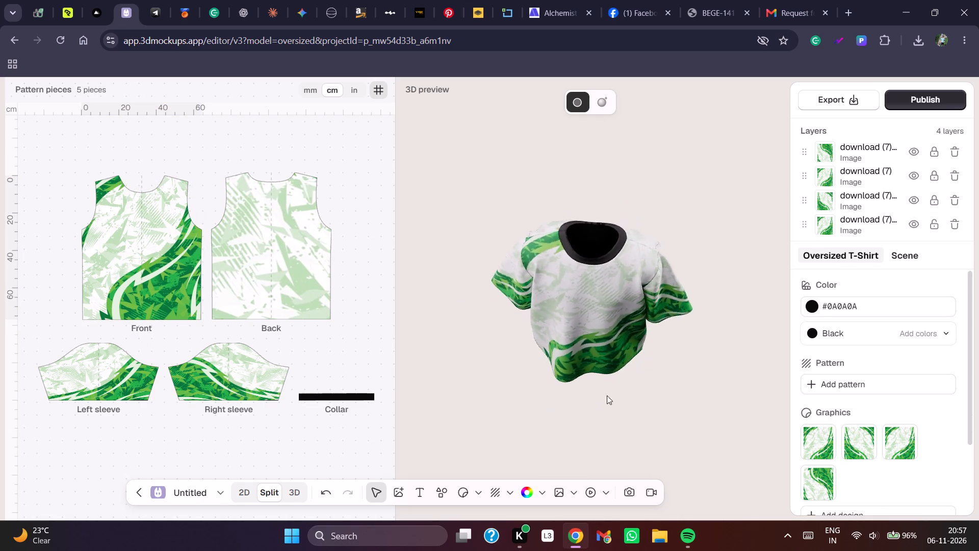
drag(607, 395, 699, 372)
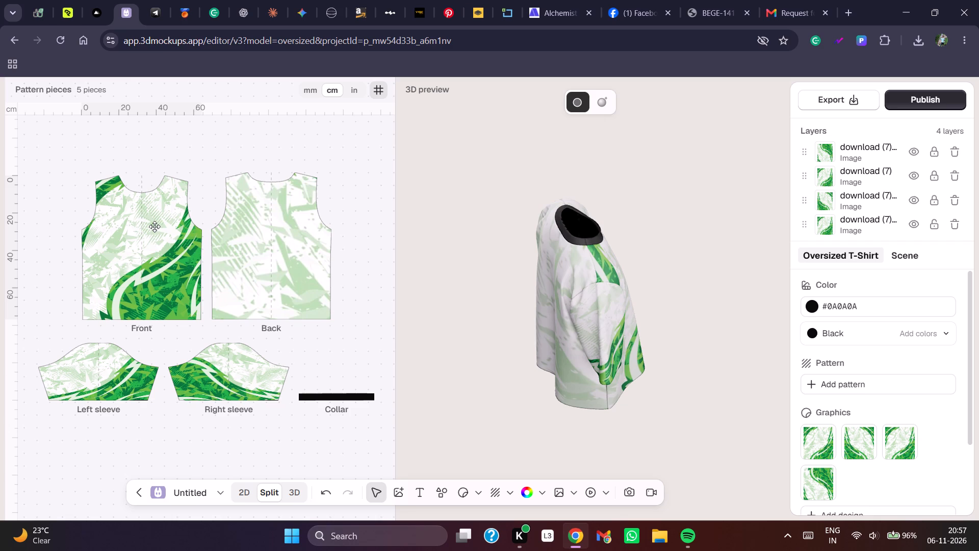
Enlarge the front piece's graphic outward from its upper-left corner to remove the dark green from the shoulder, and check it on the 3D shirt.
click(177, 260)
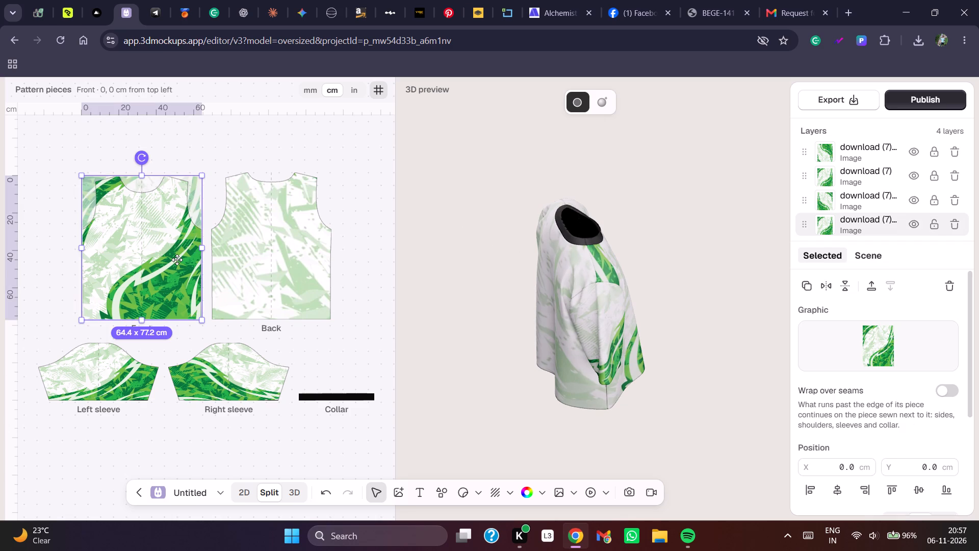
drag(79, 176, 79, 170)
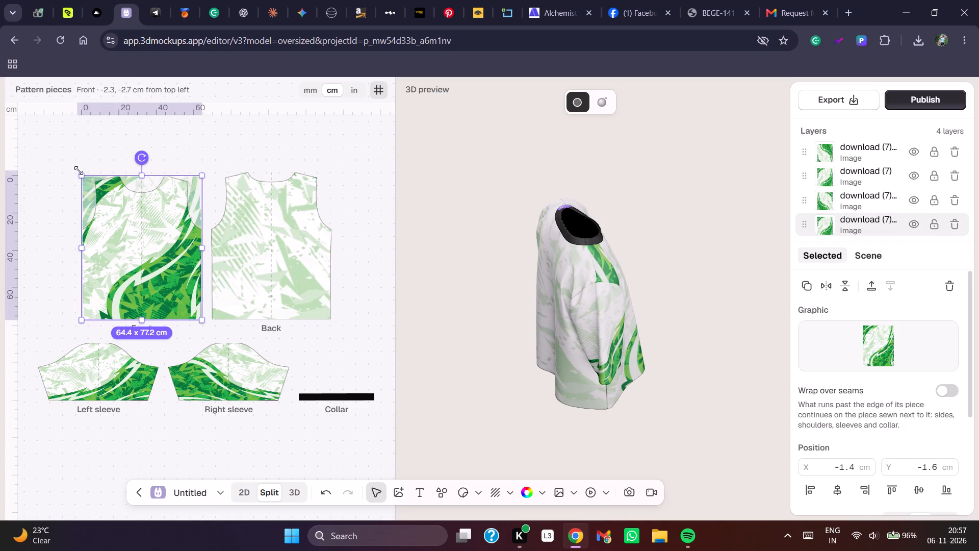
drag(79, 170, 75, 156)
click(353, 183)
drag(545, 347, 510, 339)
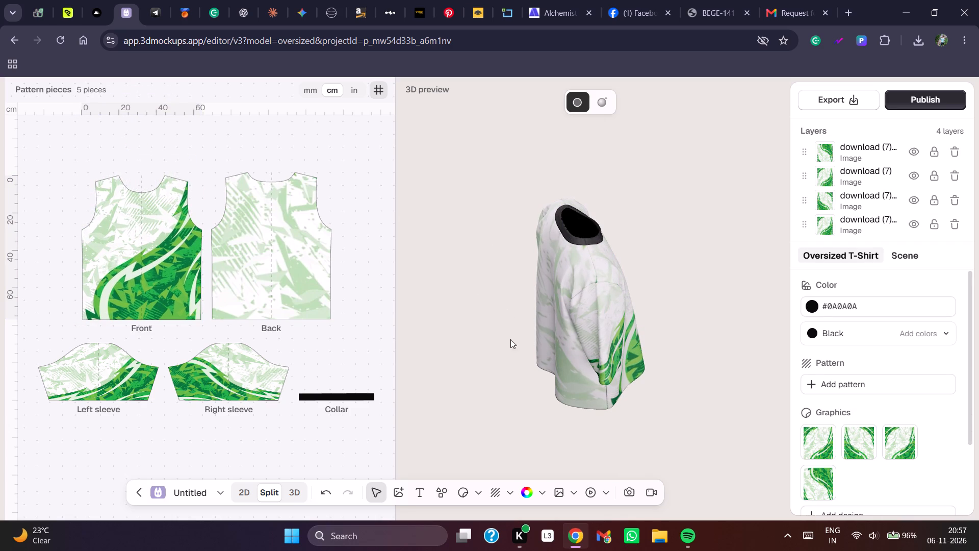
drag(510, 339, 350, 293)
Find the back piece's graphic among the layers, toggling layer visibility to identify it, and unlock it.
click(254, 254)
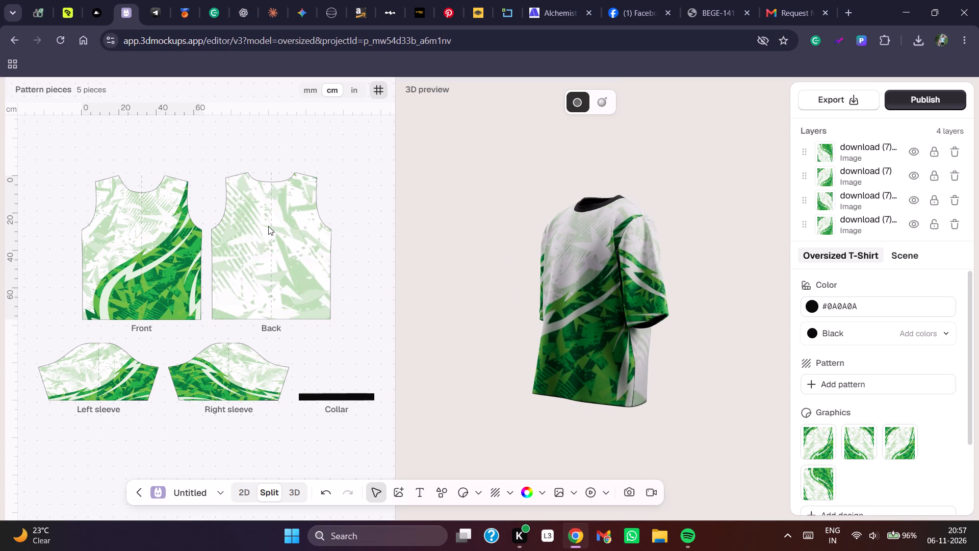
click(919, 157)
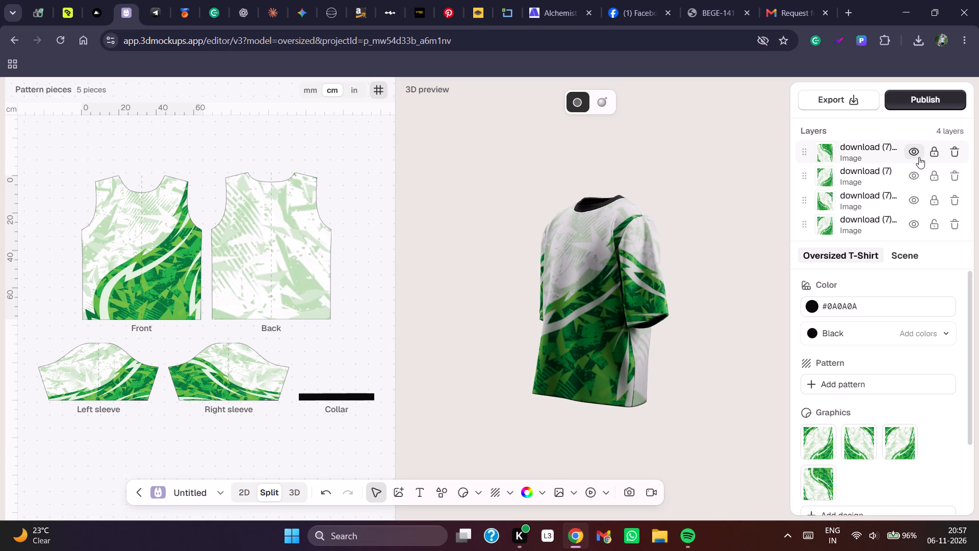
click(919, 157)
click(916, 178)
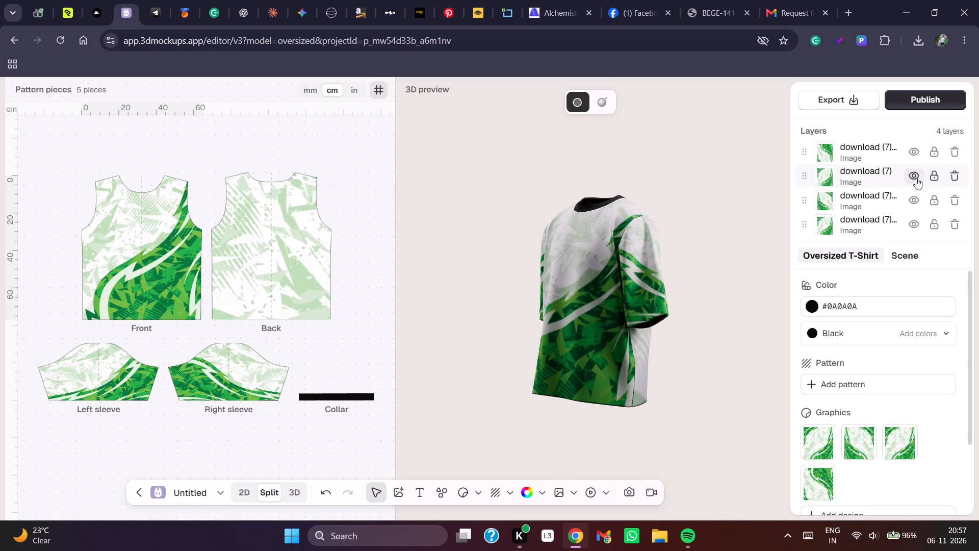
click(916, 178)
click(915, 197)
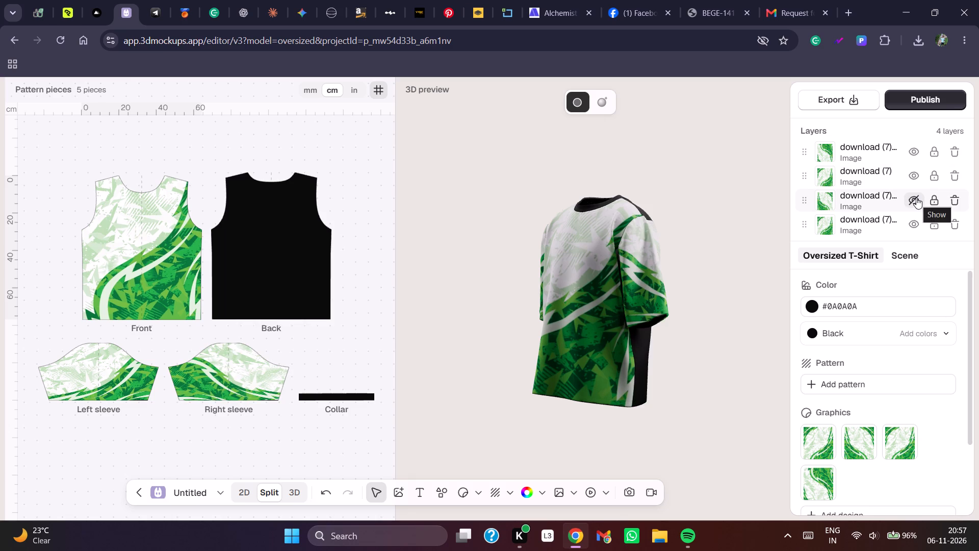
click(916, 197)
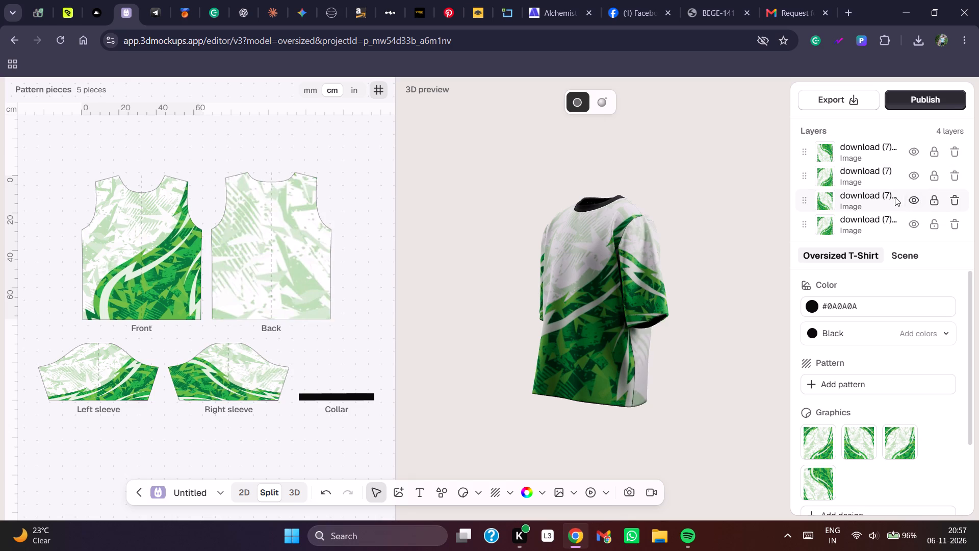
click(934, 196)
drag(810, 208, 678, 211)
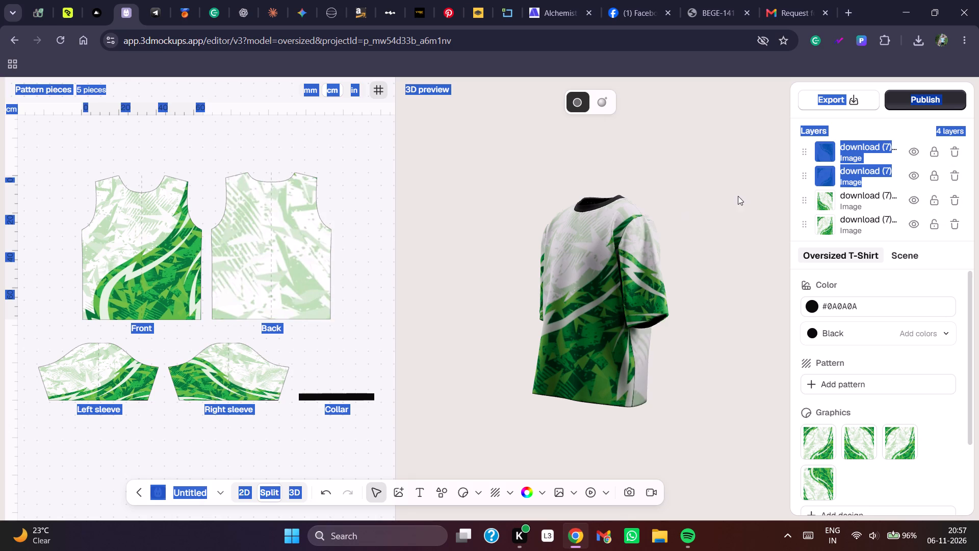
click(738, 196)
click(693, 149)
click(413, 178)
click(357, 169)
click(345, 145)
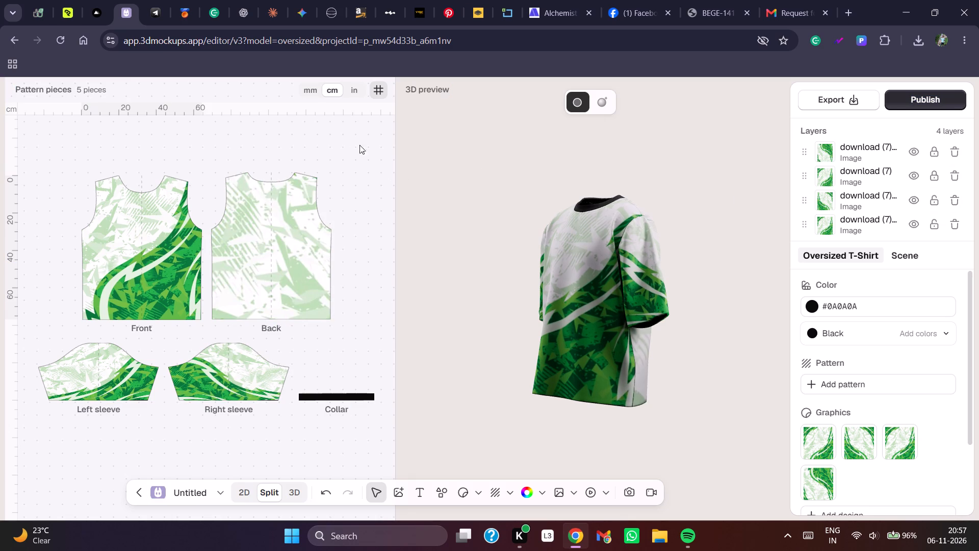
Move the back piece's graphic to about X -49.1, Y -19.5 cm.
drag(686, 198, 544, 206)
drag(718, 178, 673, 191)
click(302, 212)
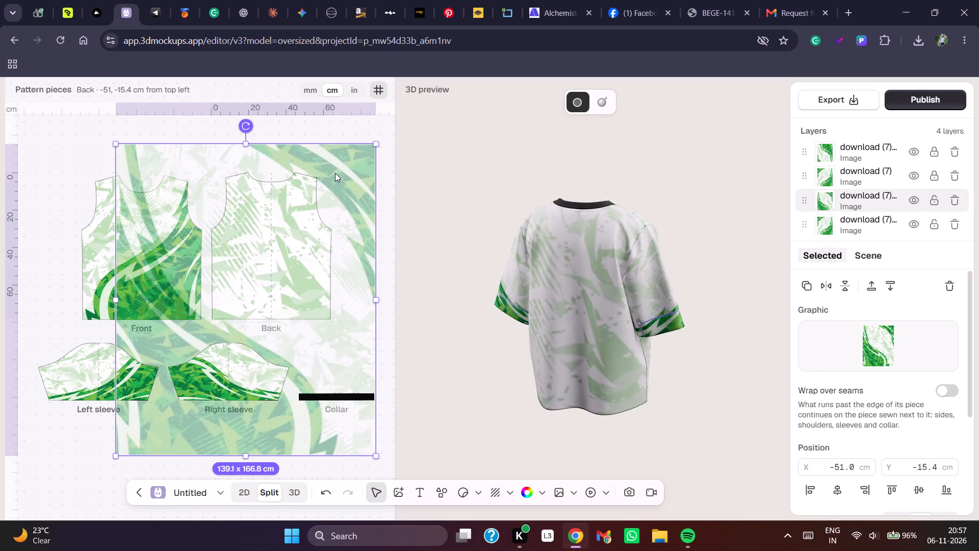
click(335, 173)
click(304, 204)
drag(302, 205, 304, 201)
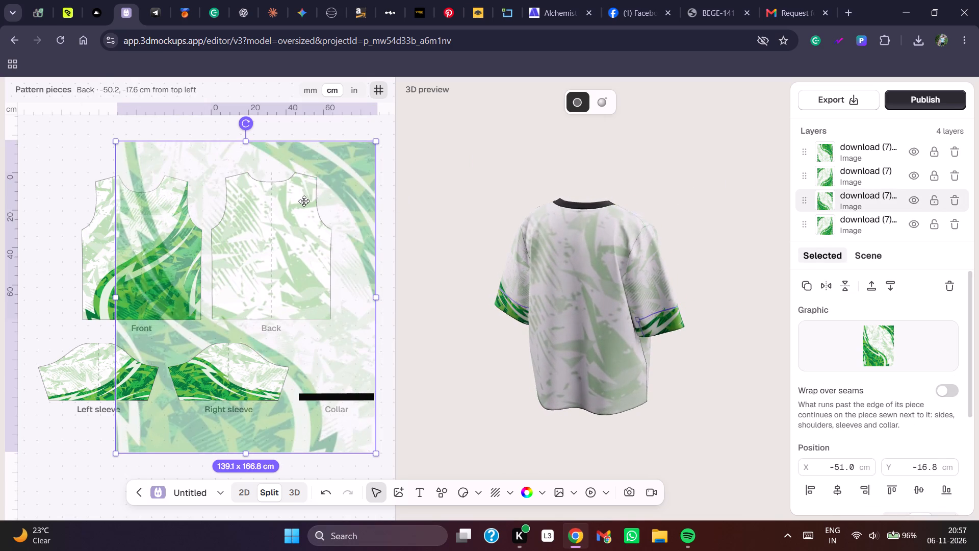
drag(304, 201, 306, 197)
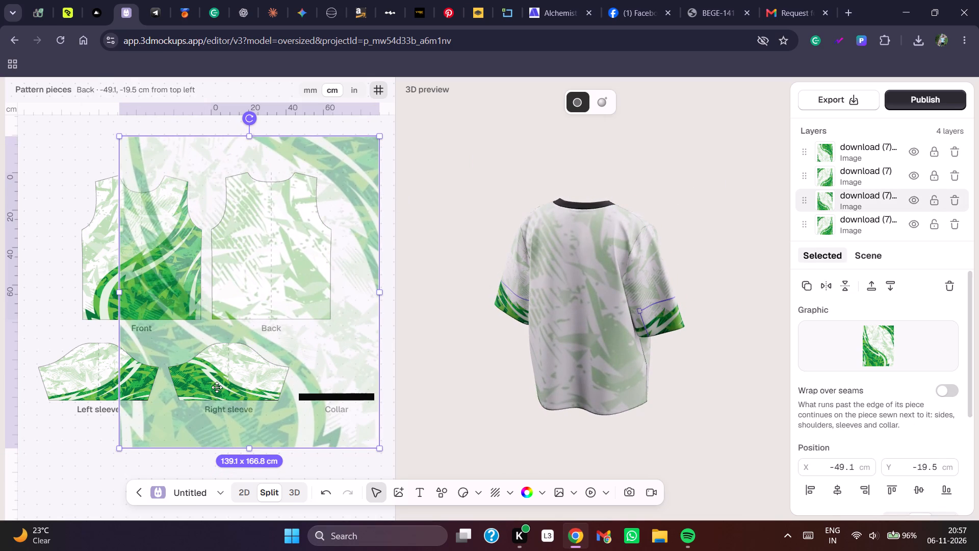
Enlarge the back piece's graphic outward from its lower-left corner, and check the 3D shirt from the front and back.
drag(123, 448, 117, 454)
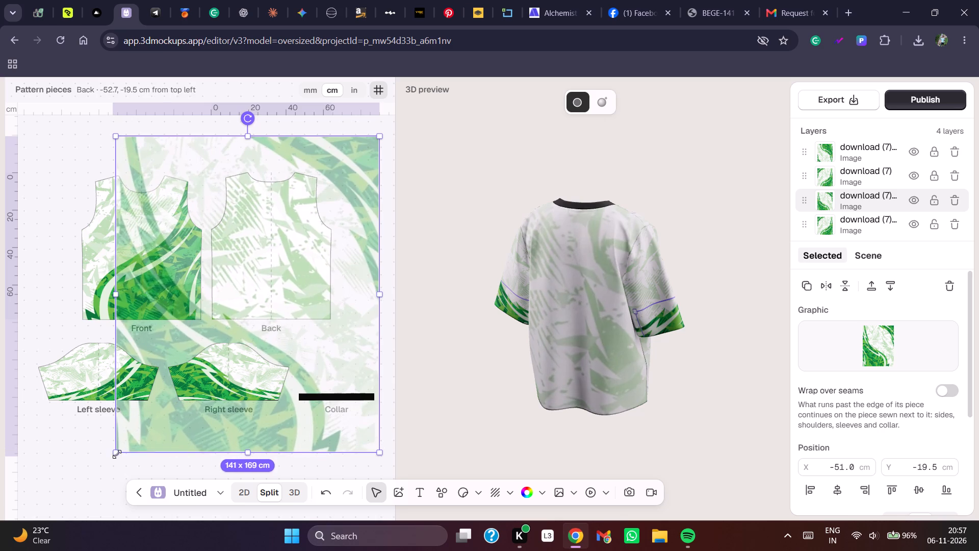
drag(117, 454, 109, 464)
click(412, 366)
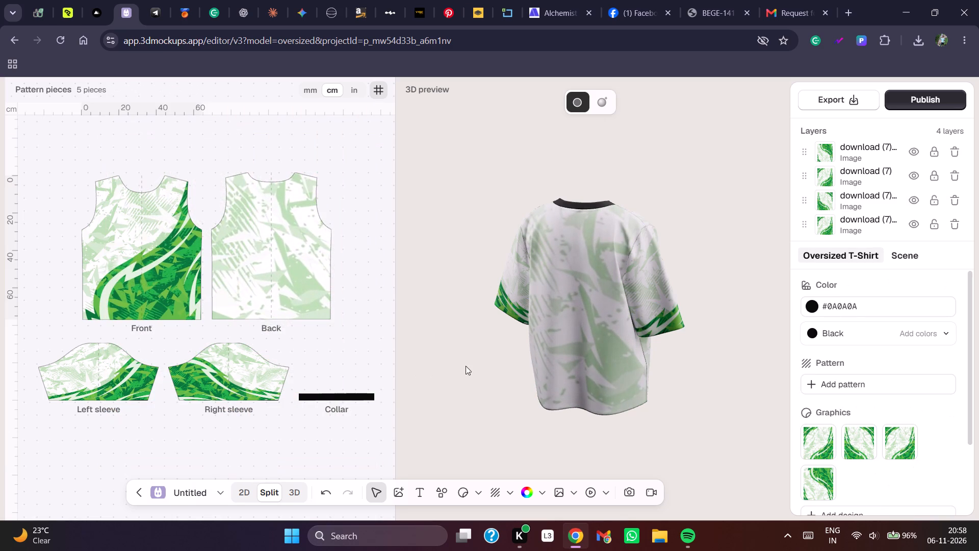
drag(516, 375, 843, 362)
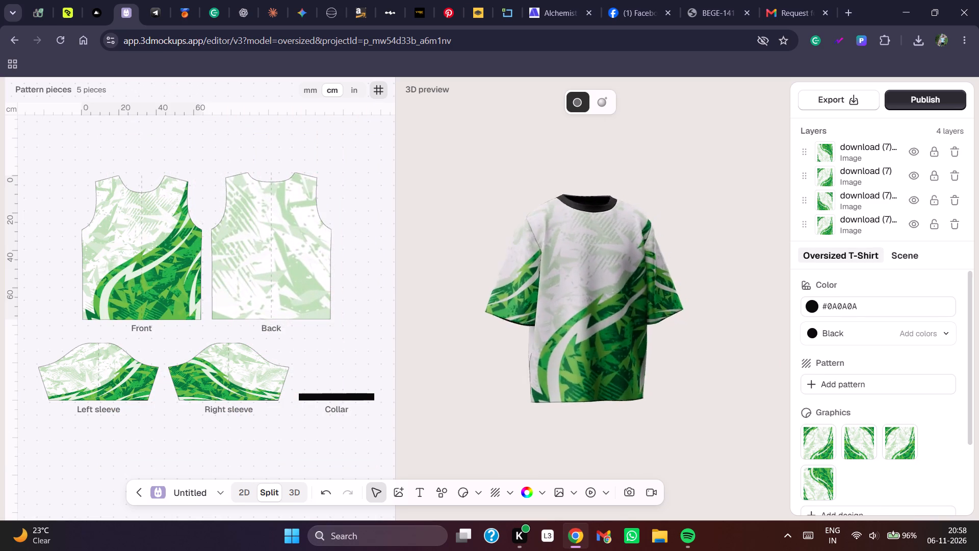
drag(843, 362, 978, 331)
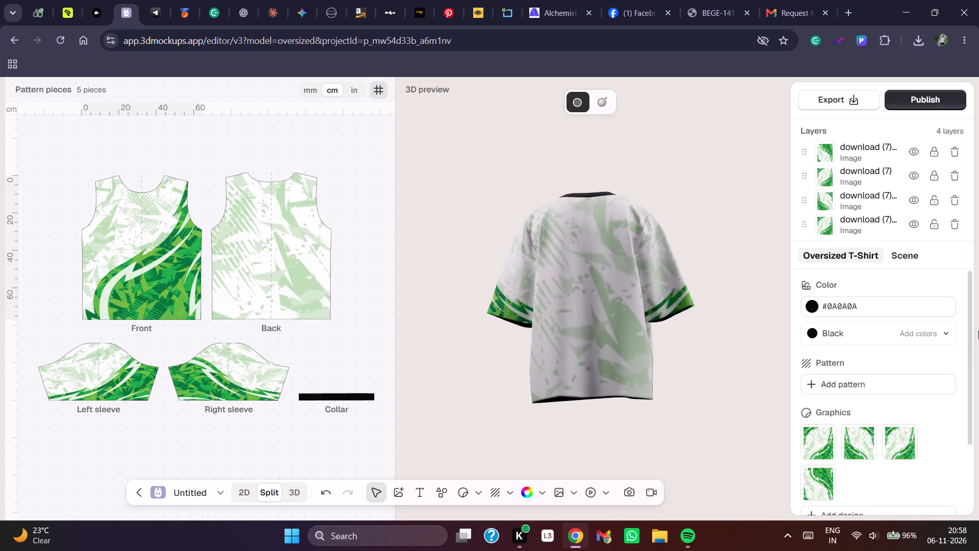
drag(978, 331, 977, 361)
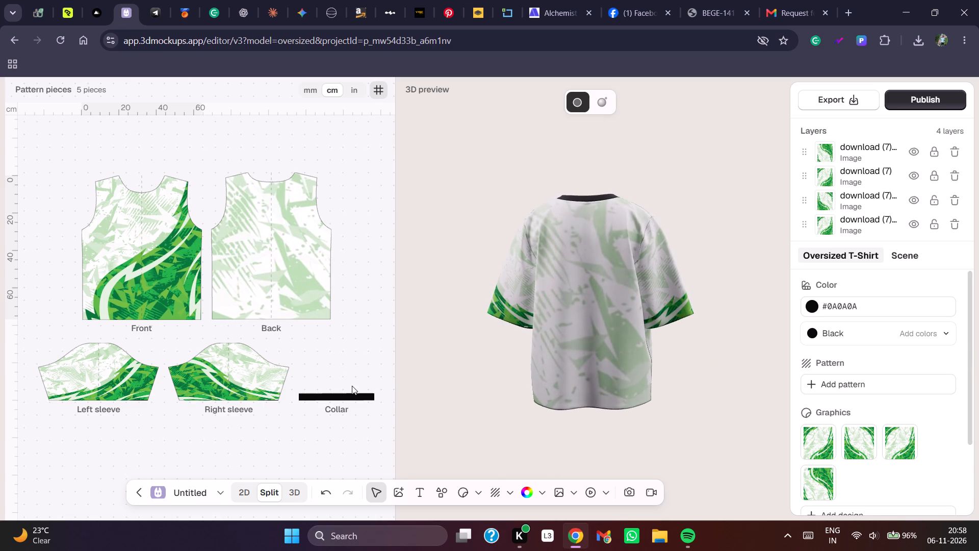
click(411, 360)
drag(443, 368, 732, 382)
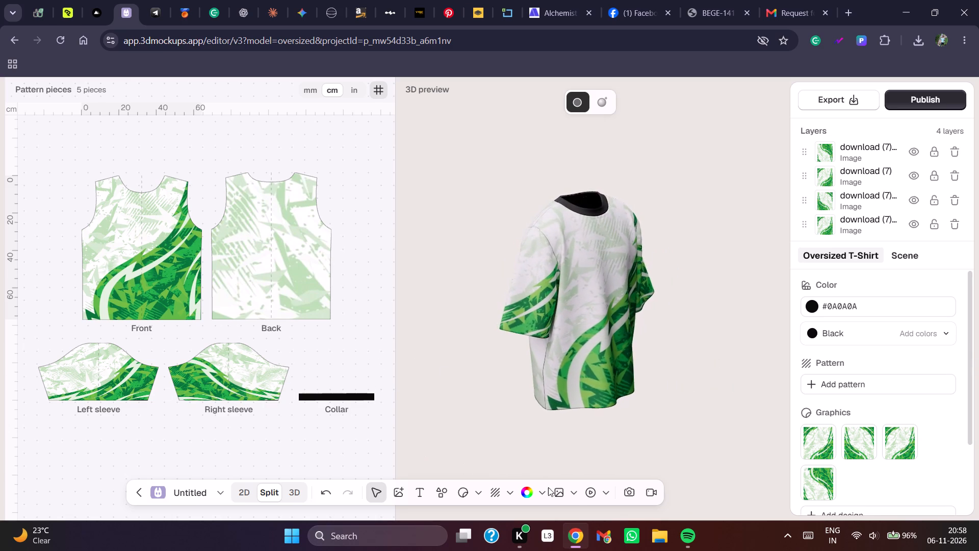
Set the shirt's solid base colour to white, #FFFFFF, and check the collar and seams on the 3D shirt.
click(540, 499)
drag(389, 338, 383, 301)
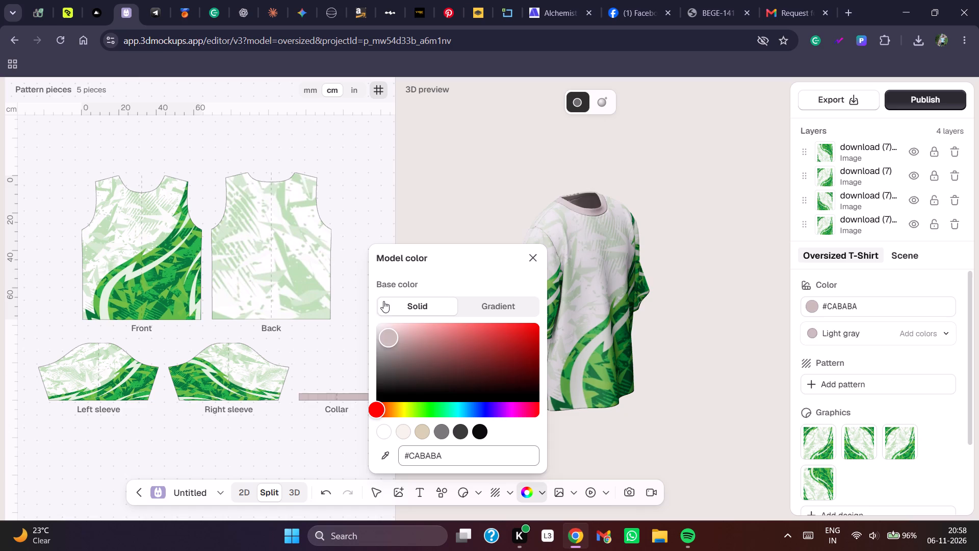
drag(383, 301, 367, 272)
click(414, 183)
drag(722, 242, 649, 209)
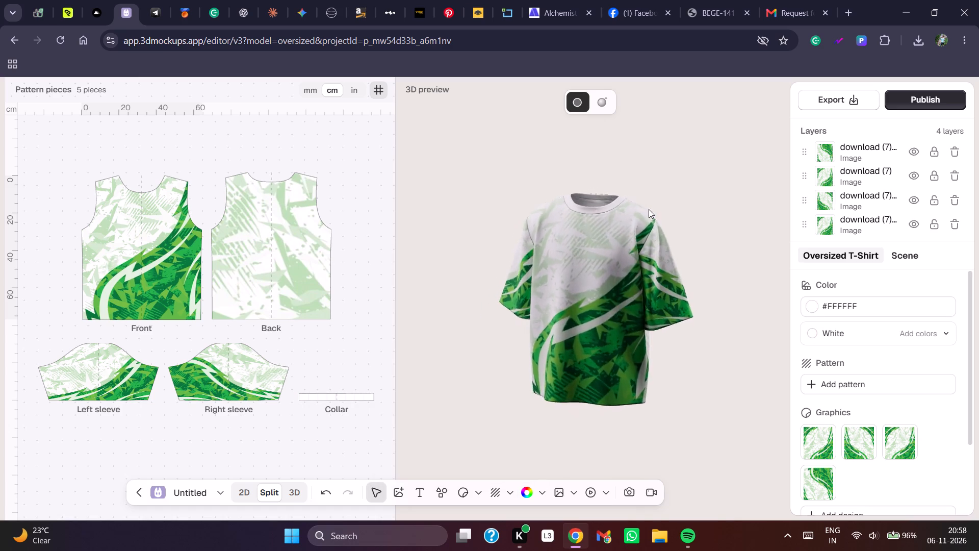
drag(649, 209, 383, 216)
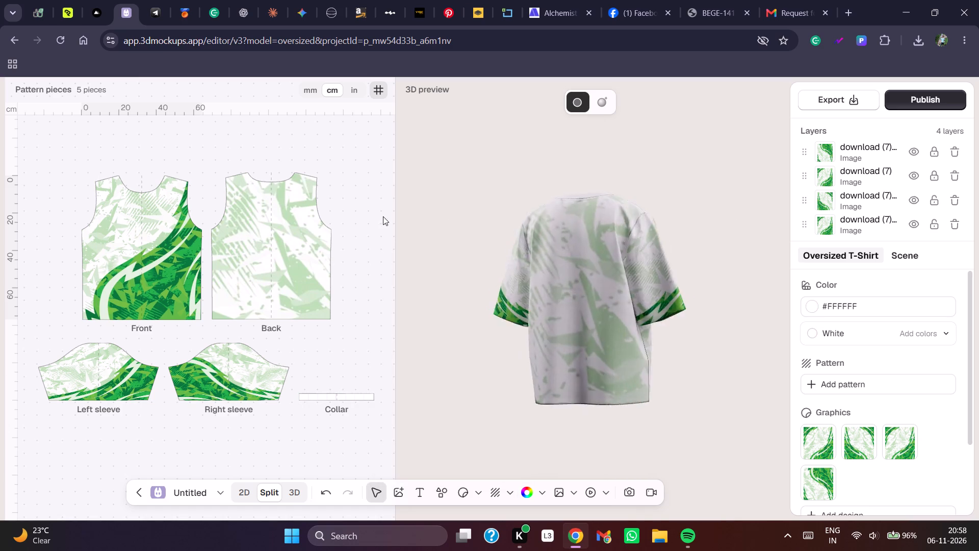
drag(383, 216, 745, 215)
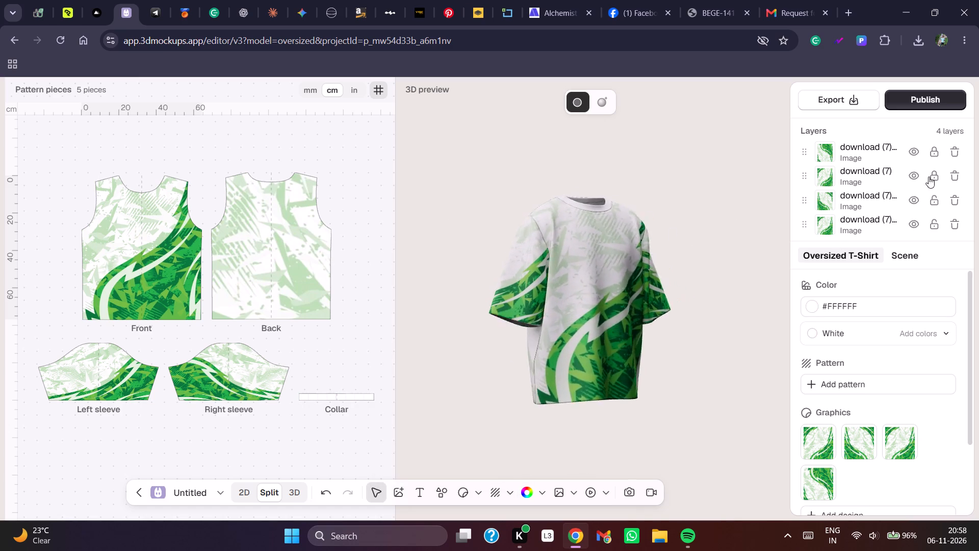
Start publishing the design and enter "leafy leaf greeen tee" as the product name.
click(950, 99)
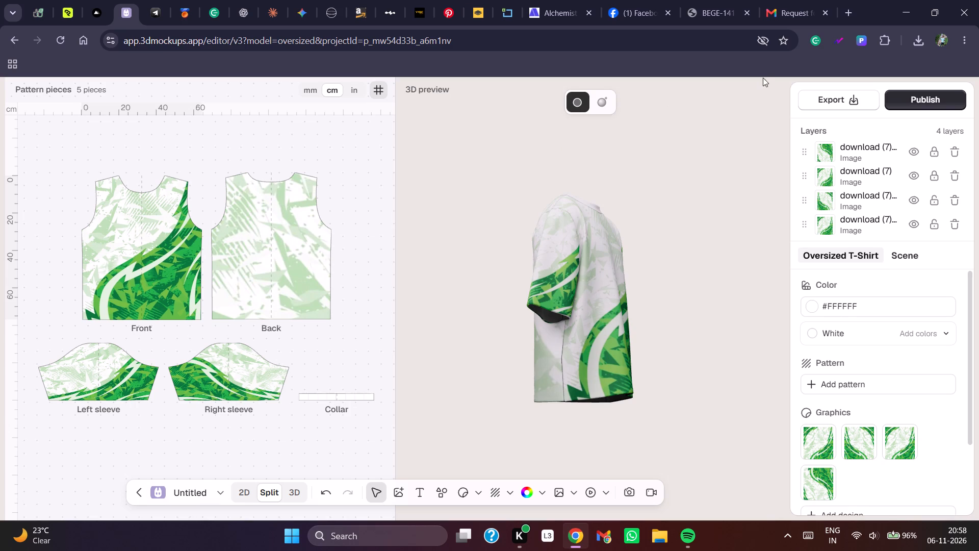
click(929, 104)
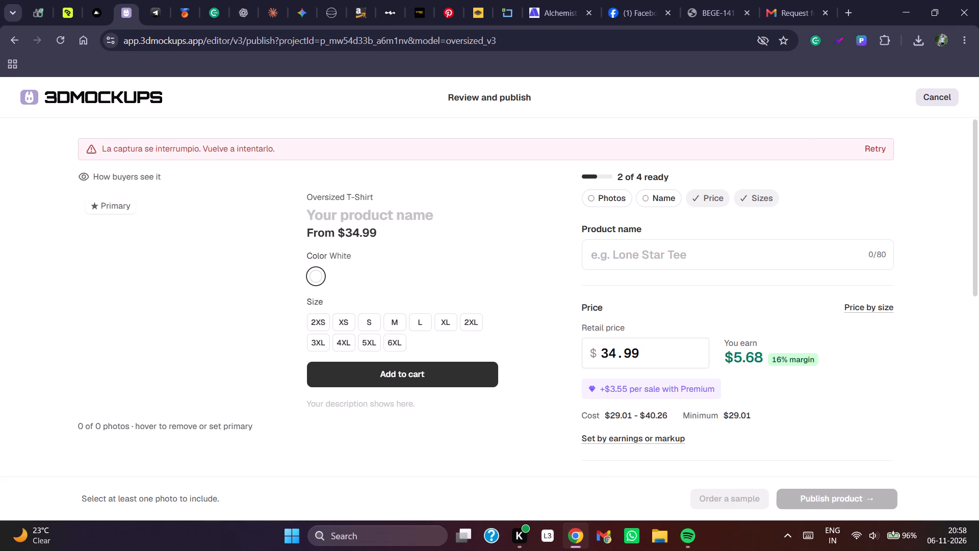
click(638, 266)
text(leafy leaf greeen tee)
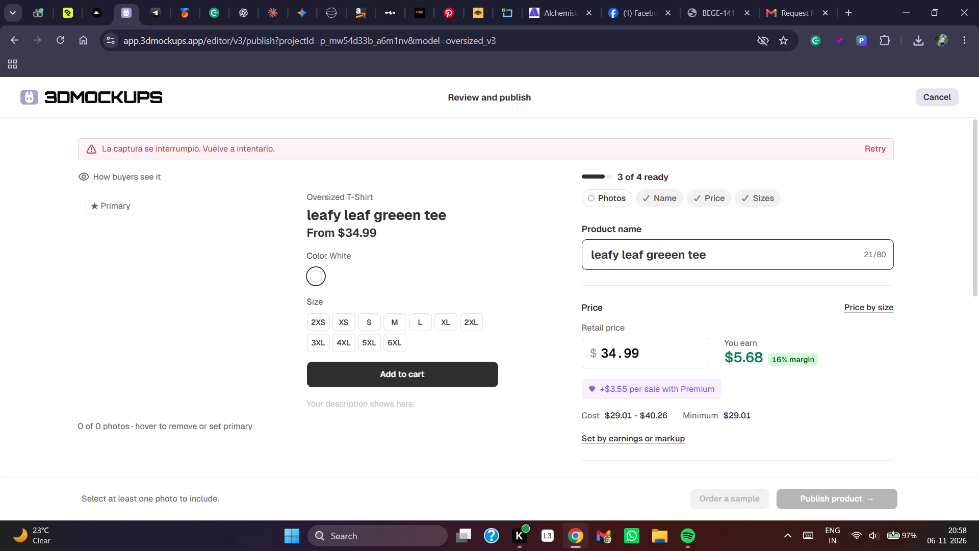
key(Return)
Look over the listing form, retry the product photo capture, and restart publishing from the editor to generate the mockup photos.
scroll(668, 277, down, 3)
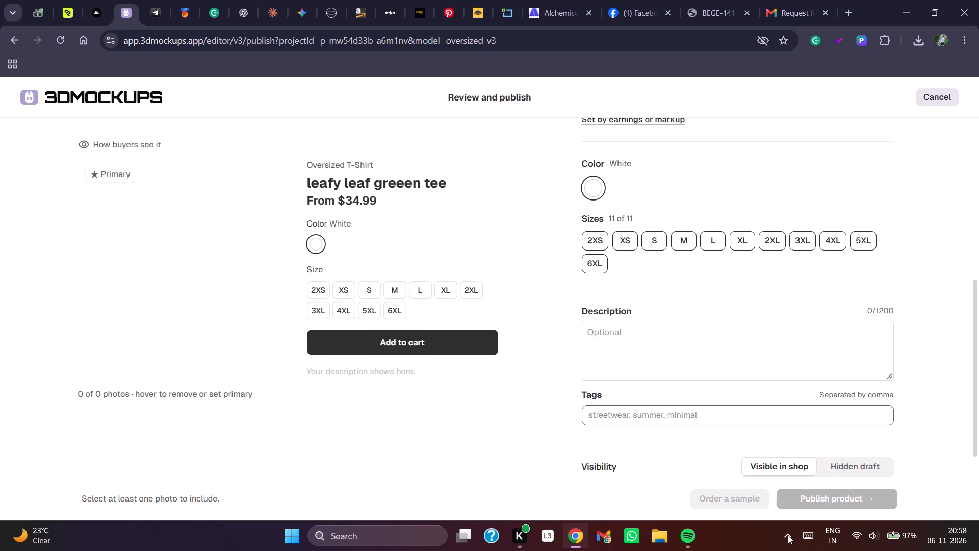
scroll(600, 265, up, 8)
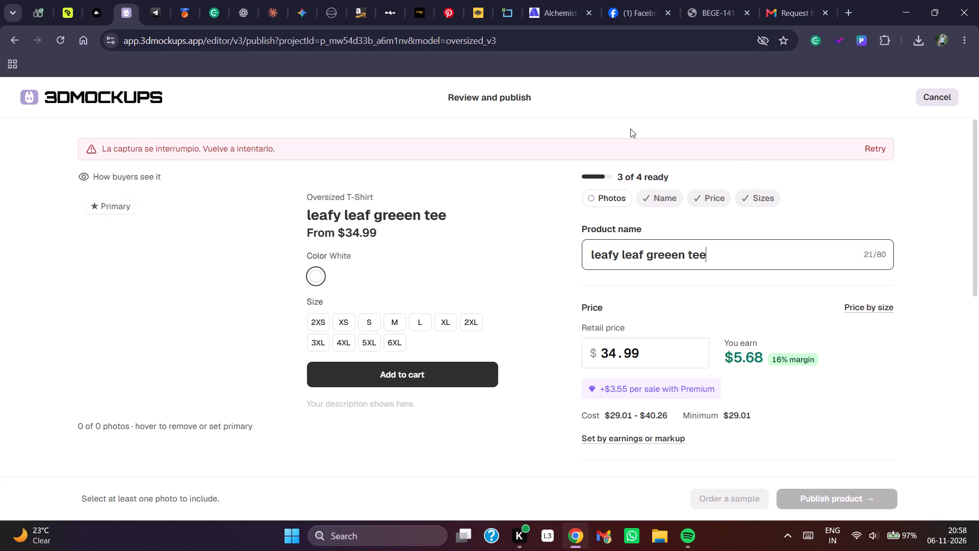
click(882, 149)
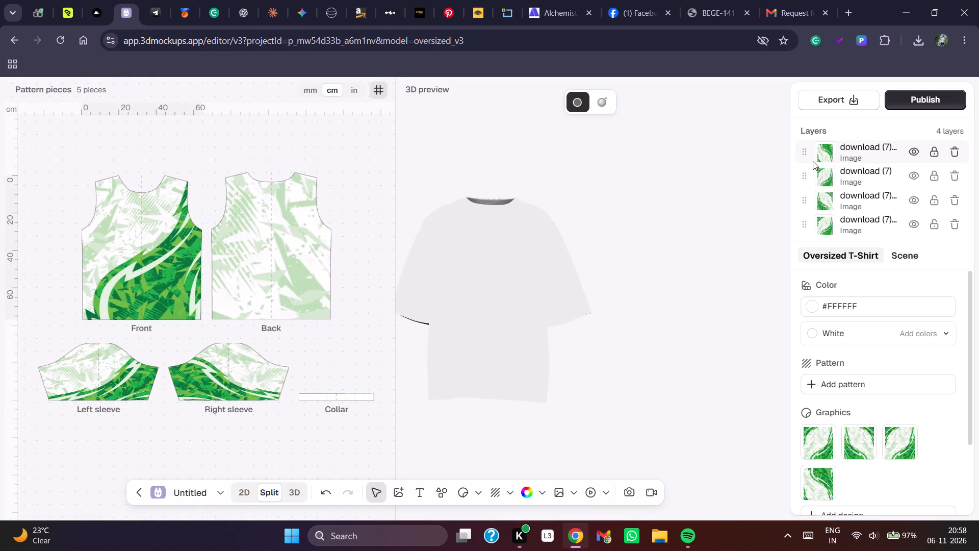
click(918, 91)
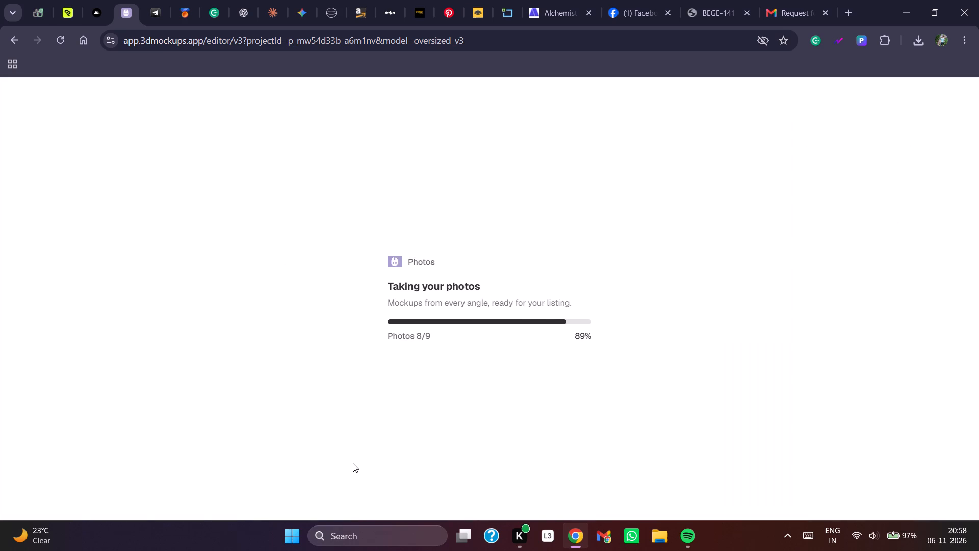
Review the listing's photos, price, colour and sizes, and publish the product.
scroll(451, 525, down, 2)
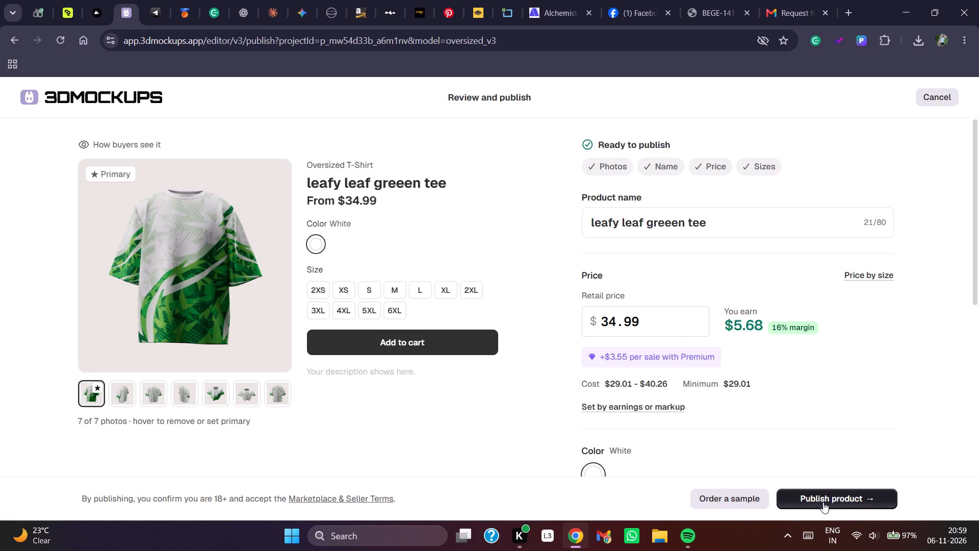
scroll(583, 408, down, 2)
click(617, 263)
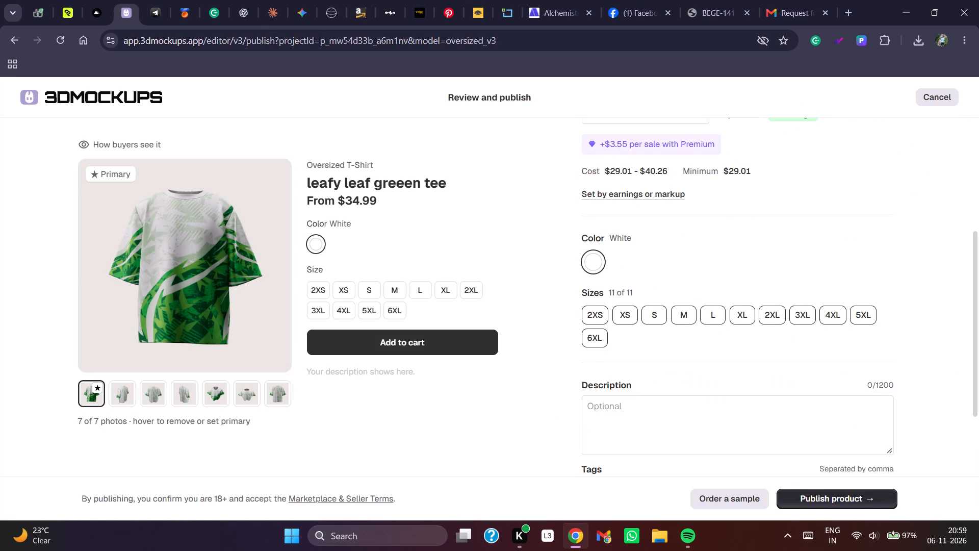
click(831, 502)
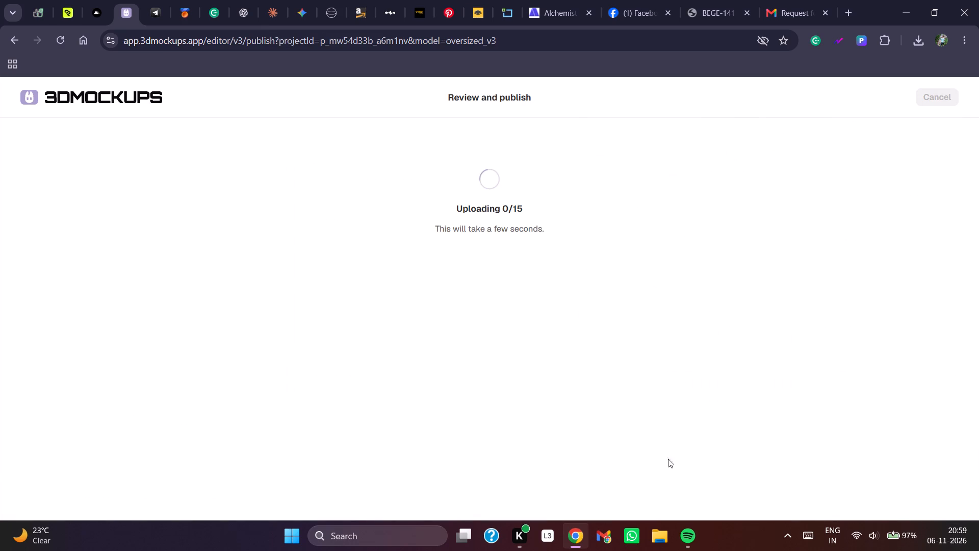
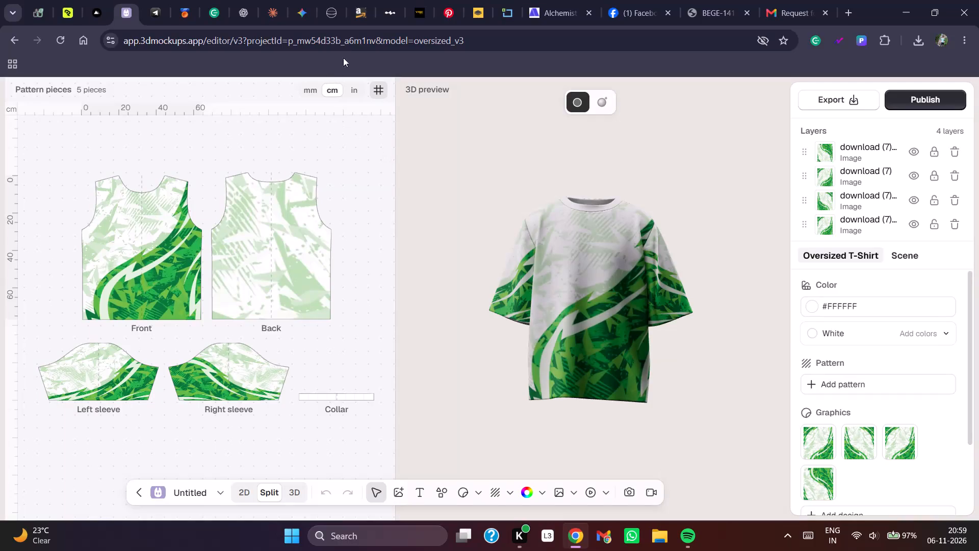
Leave the T-shirt editor by trimming the page address to app.3dmockups.app and loading the app's home page.
drag(469, 39, 255, 35)
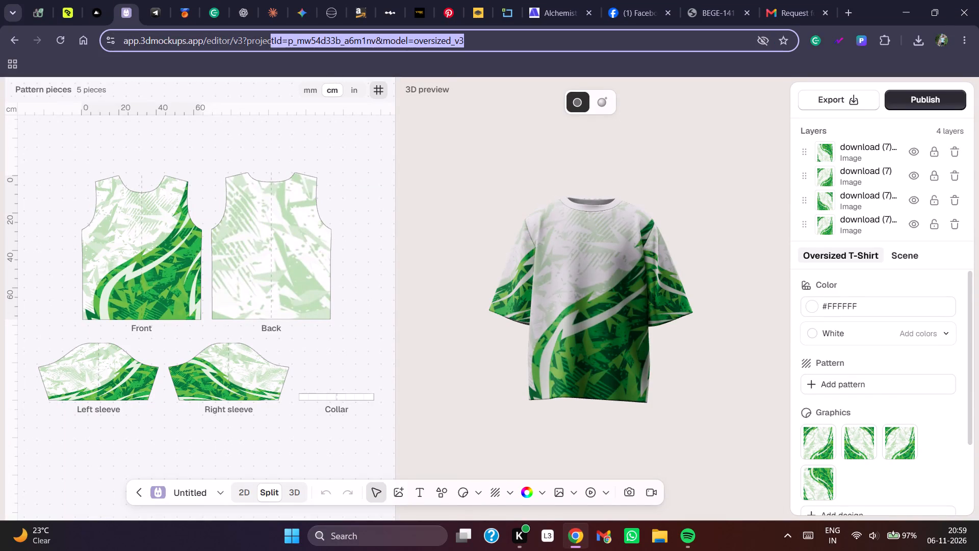
drag(255, 35, 206, 36)
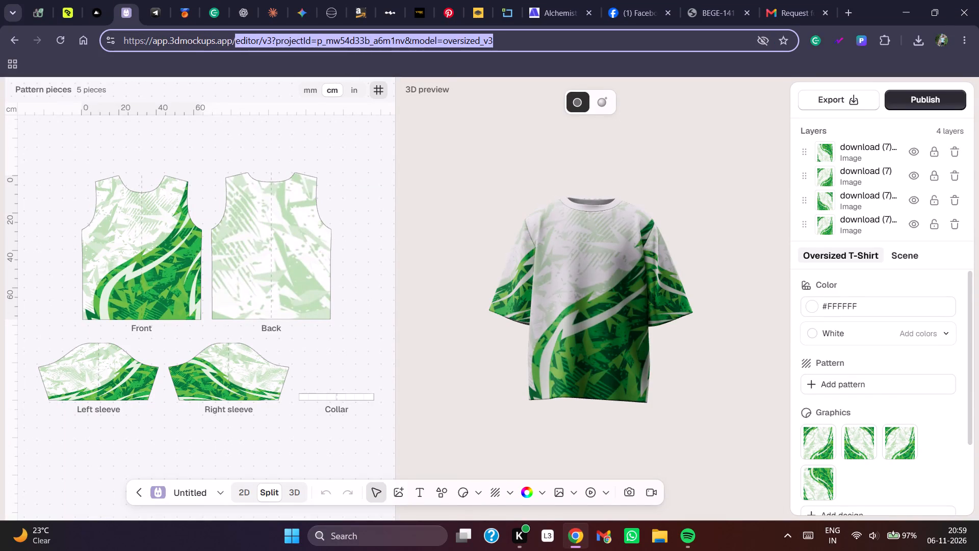
key(BackSpace)
key(Return)
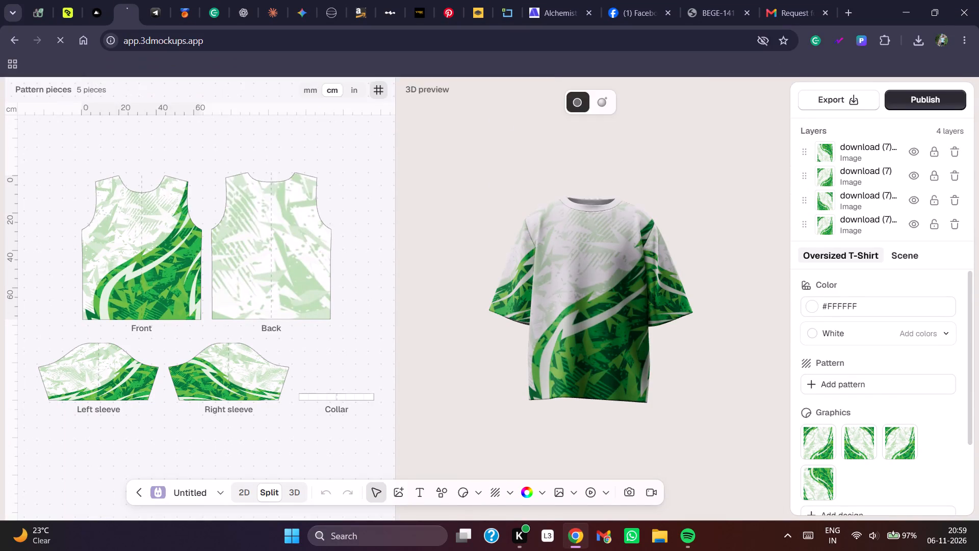